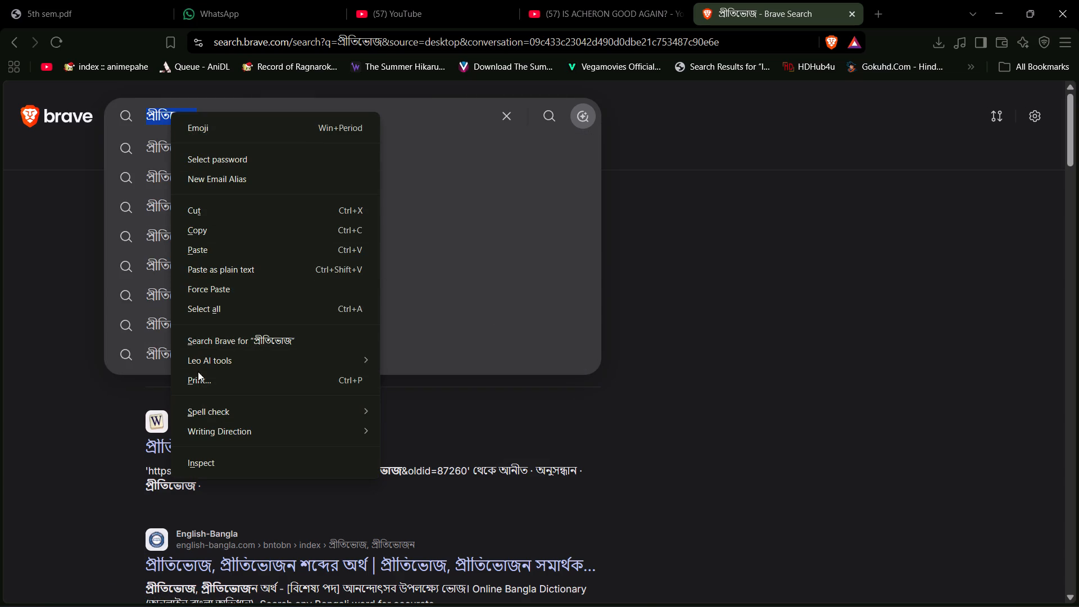
Copy the selected Bengali word প্রীতিভোজ from the search box and switch to After Effects.
click(214, 237)
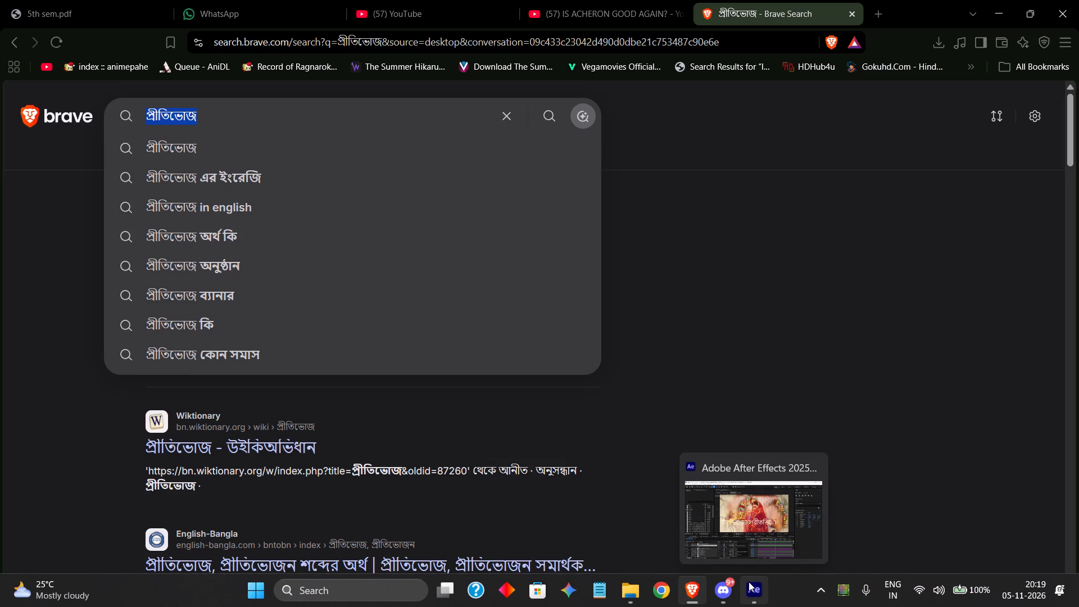
click(749, 582)
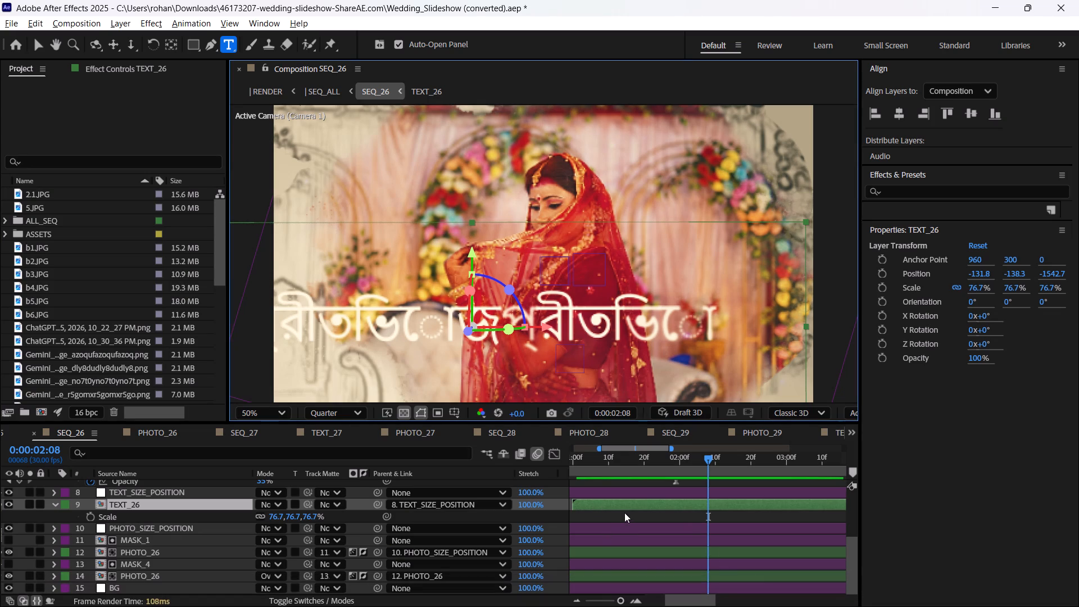
Replace the whole text of the text layer inside TEXT_26 with the copied word প্রীতিভোজ and return to the SEQ_26 composition.
double_click(624, 508)
double_click(583, 488)
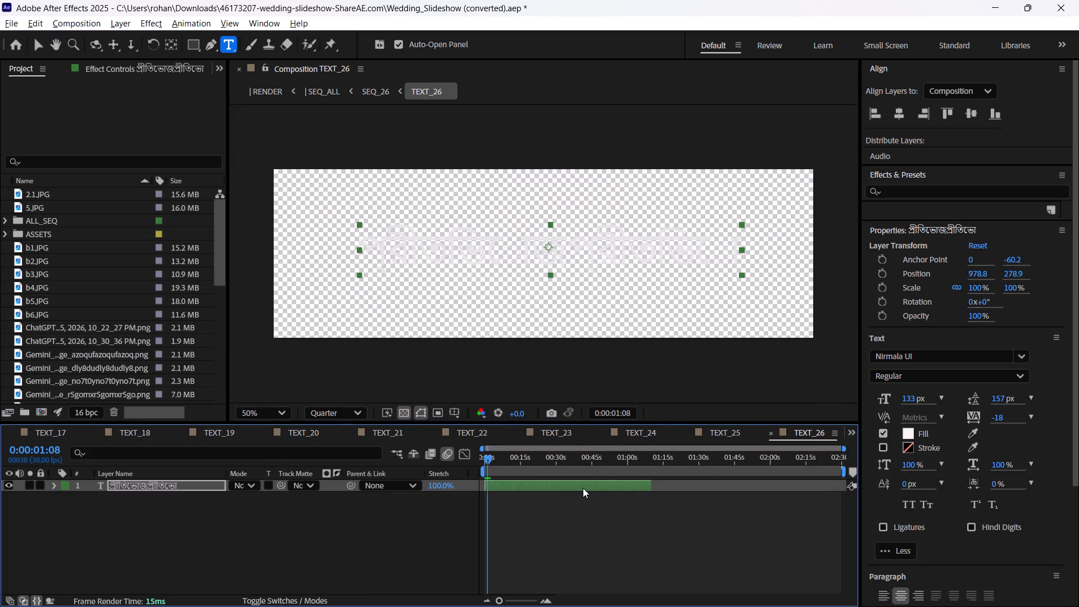
key(BackSpace)
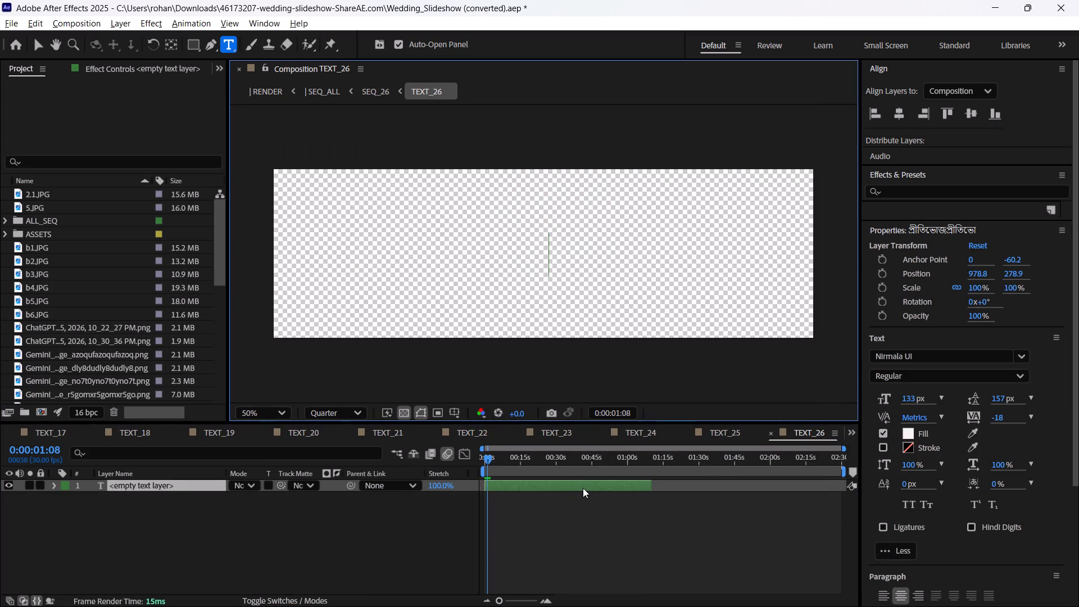
key(ctrl+v)
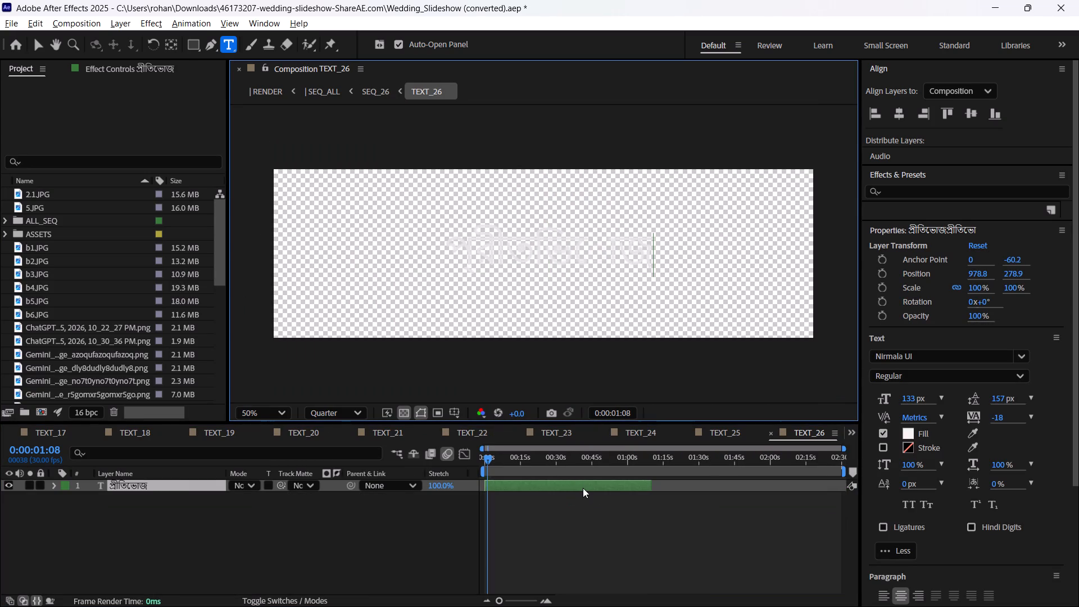
click(387, 93)
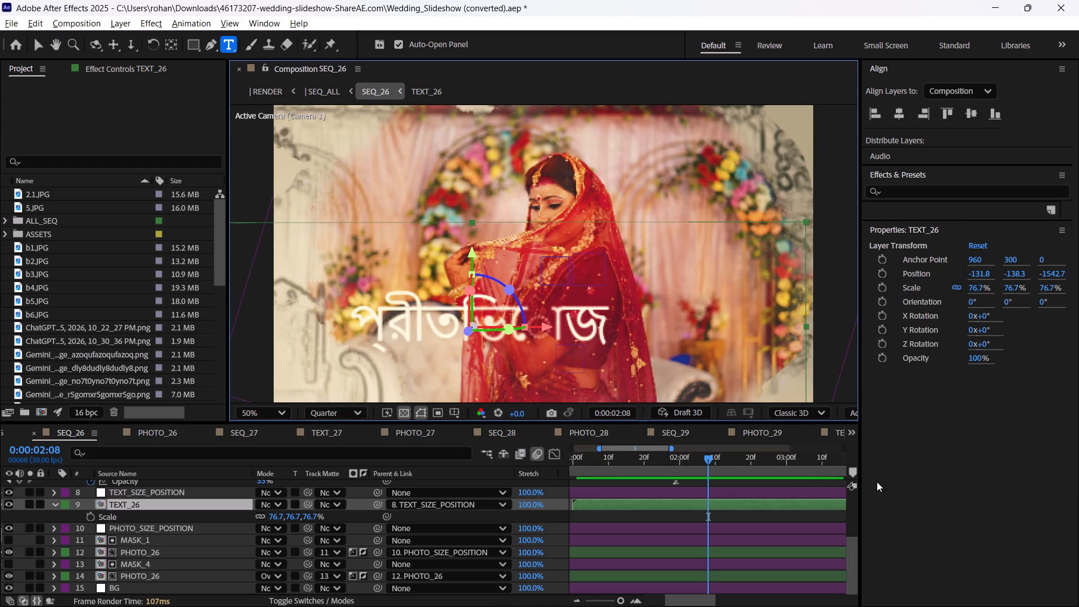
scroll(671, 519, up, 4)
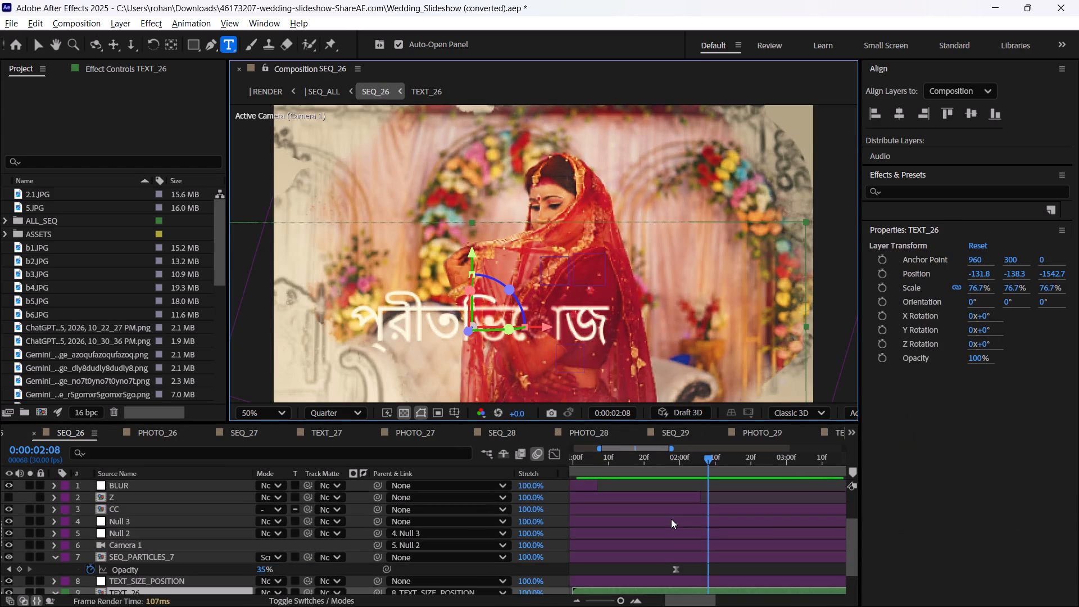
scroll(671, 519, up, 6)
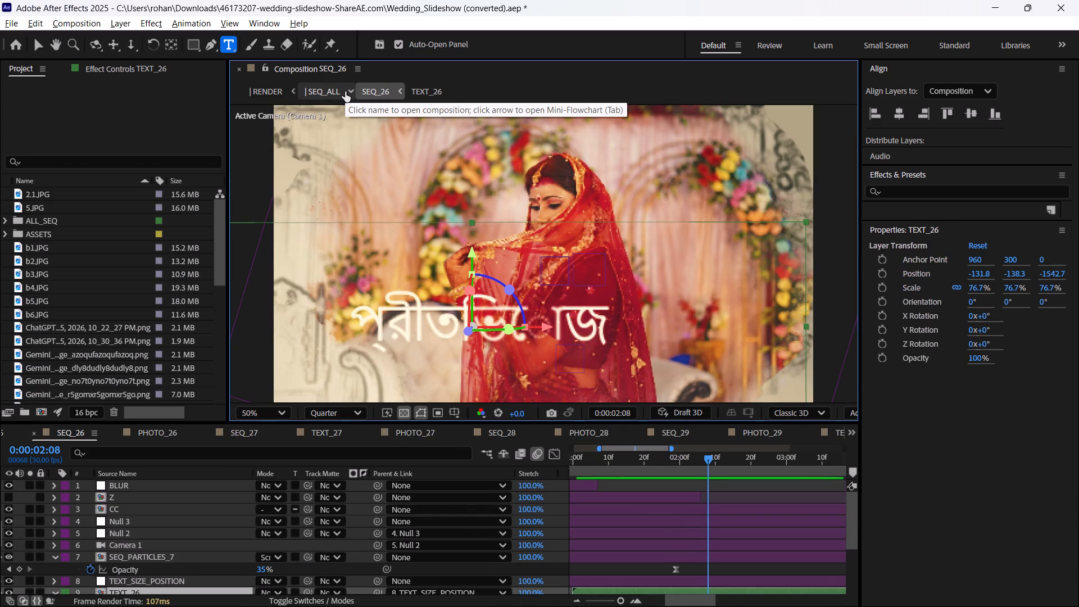
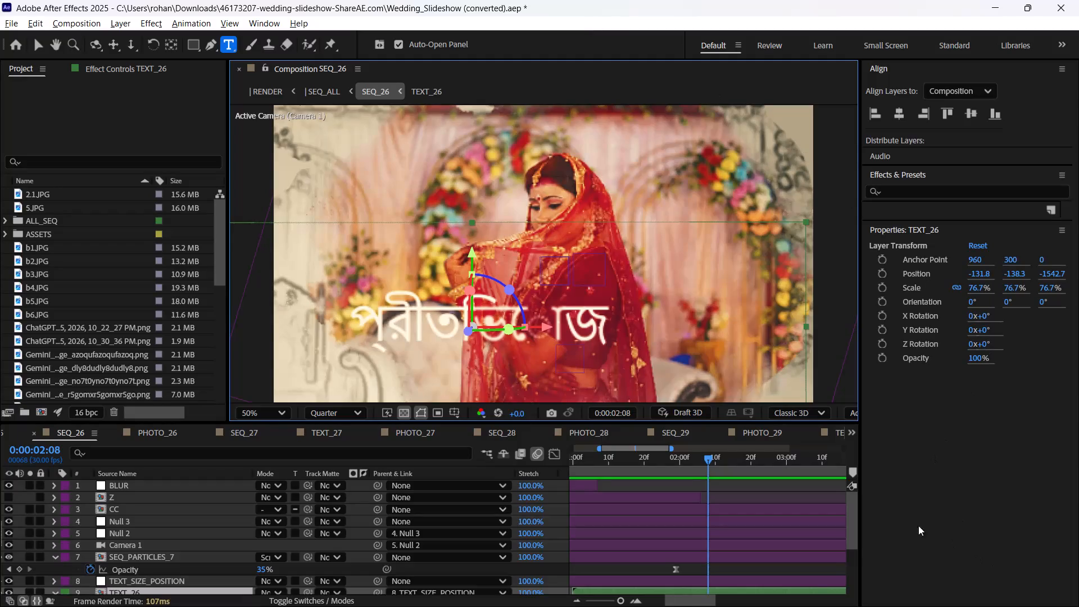
Locate the TEXT_26 layer in the SEQ_26 timeline and deselect it to view the Bengali title without transform handles.
click(892, 497)
scroll(715, 582, down, 2)
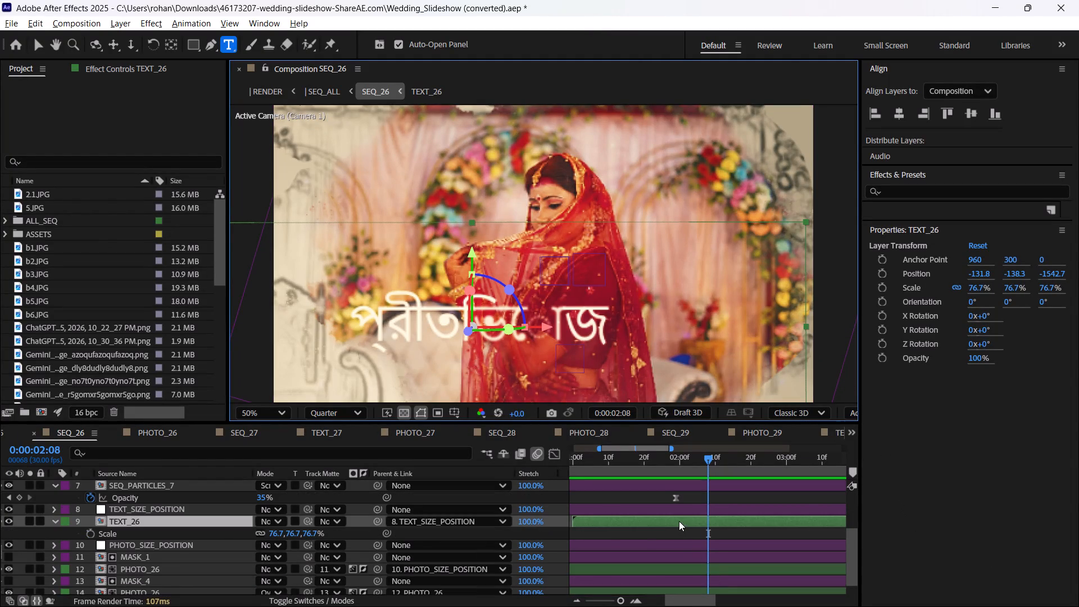
click(679, 521)
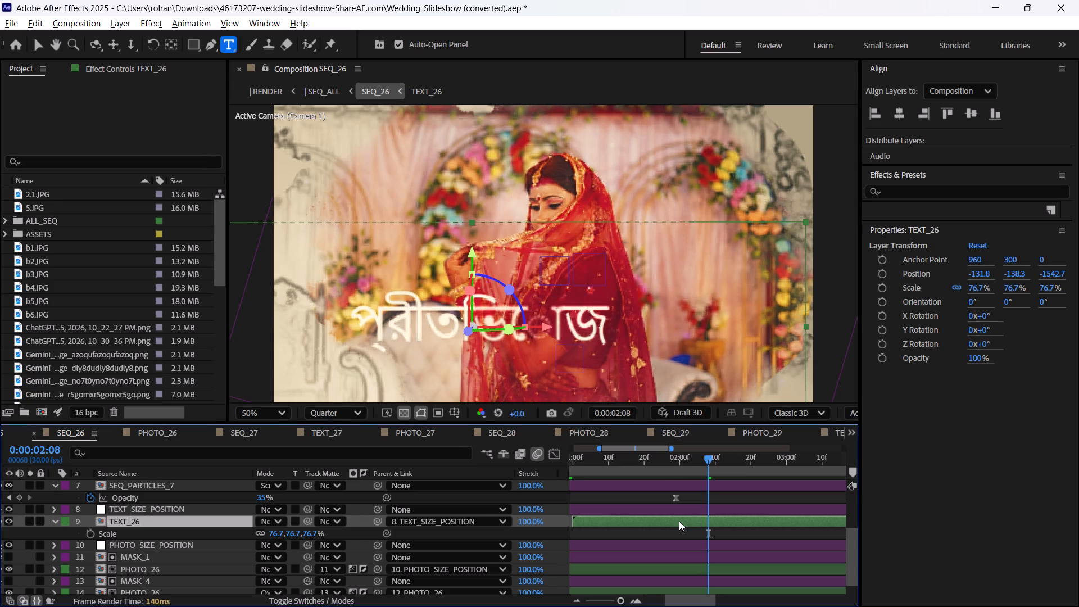
click(187, 519)
click(620, 538)
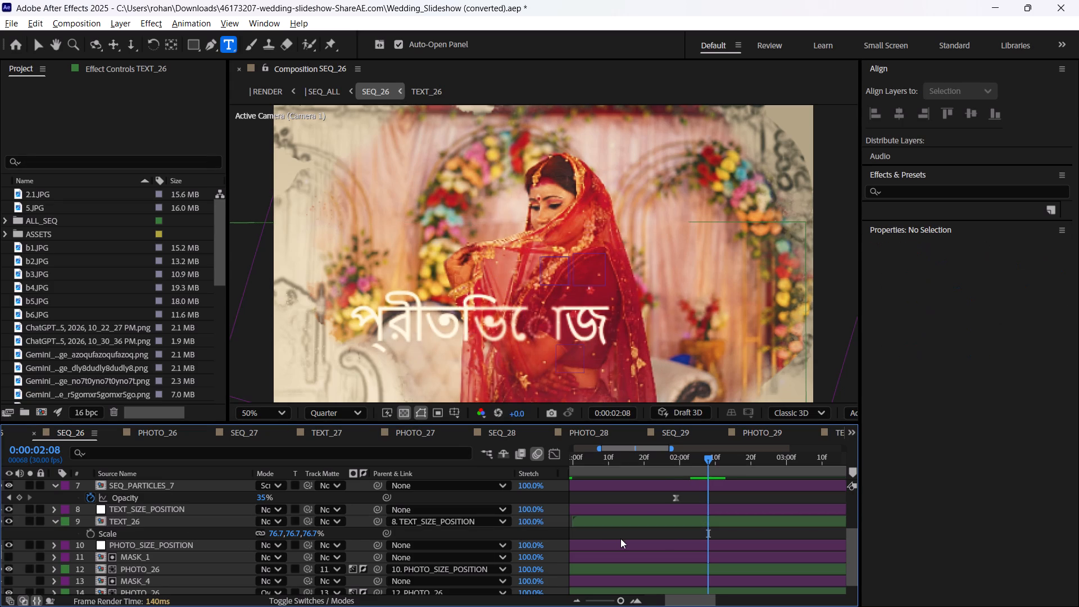
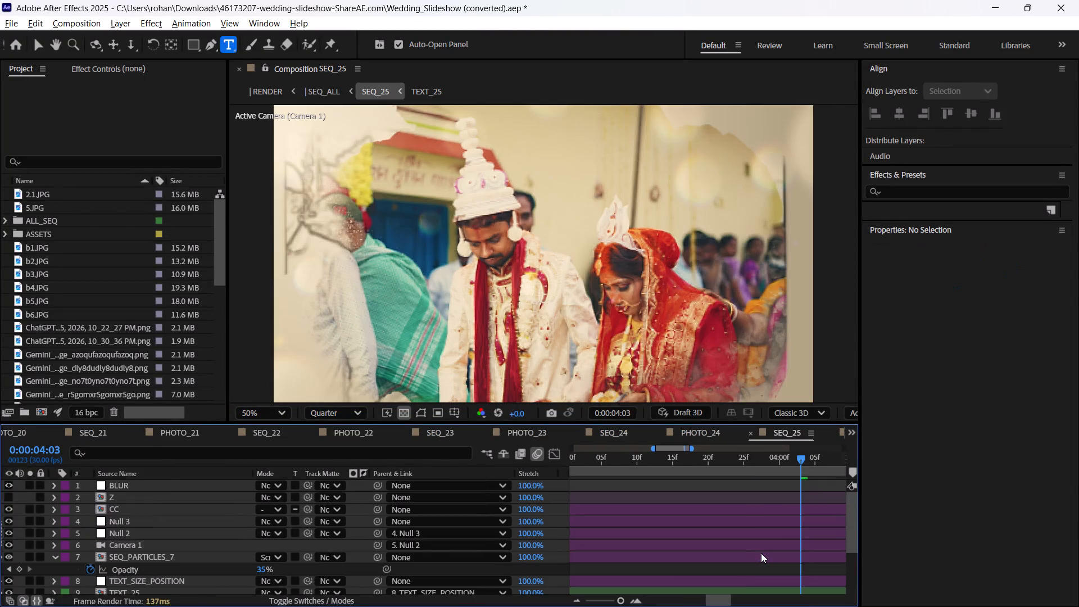
Open the TEXT_25 composition from SEQ_25 and paste the Bengali title কন্যাদান into its empty text layer.
scroll(761, 553, down, 2)
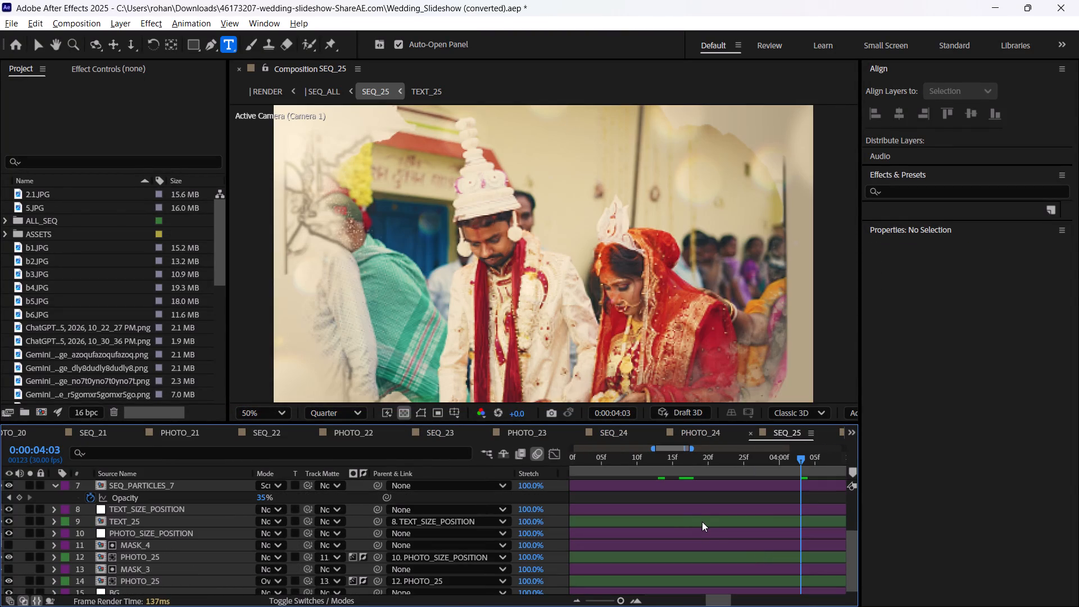
double_click(702, 522)
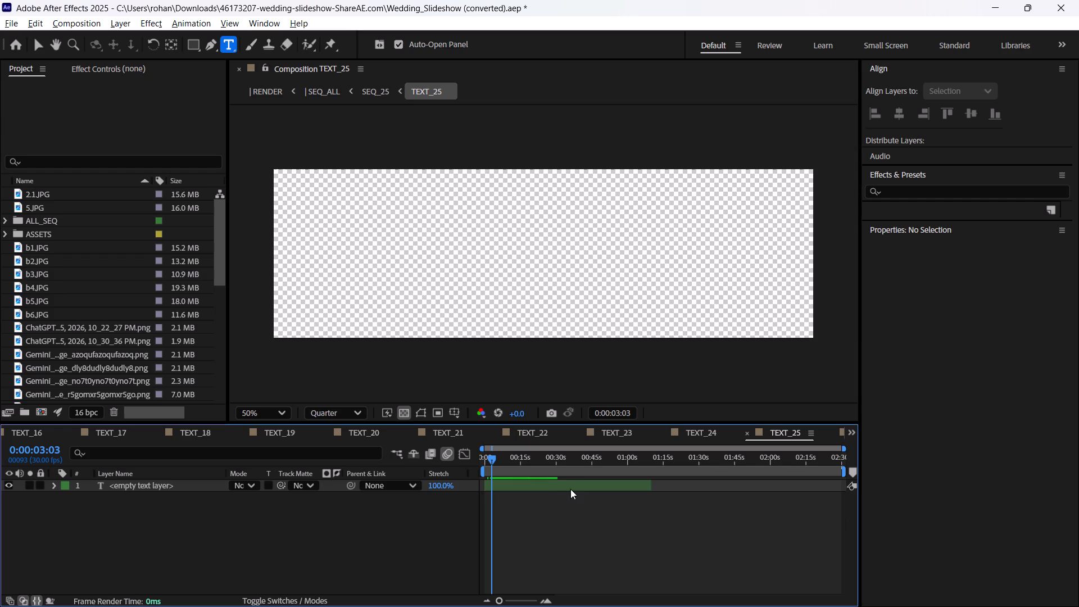
double_click(560, 480)
double_click(559, 479)
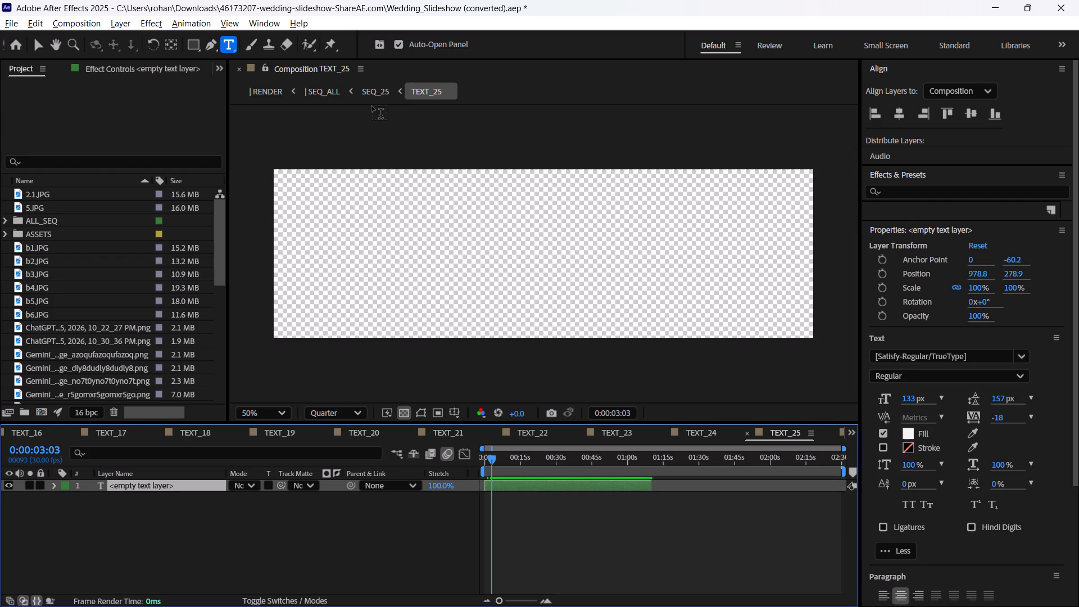
double_click(614, 486)
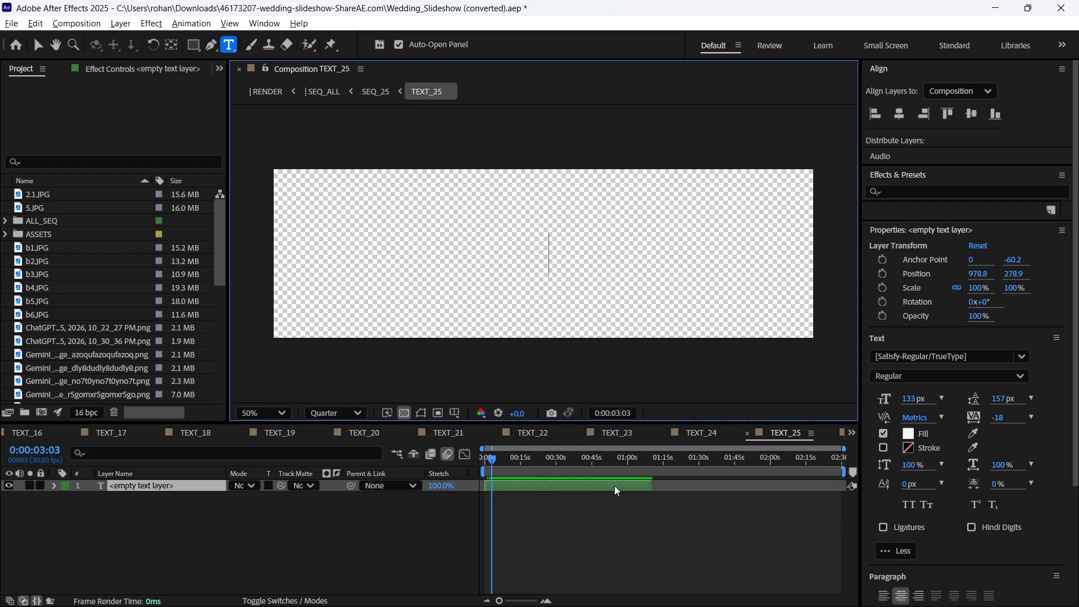
key(ctrl+v)
click(336, 91)
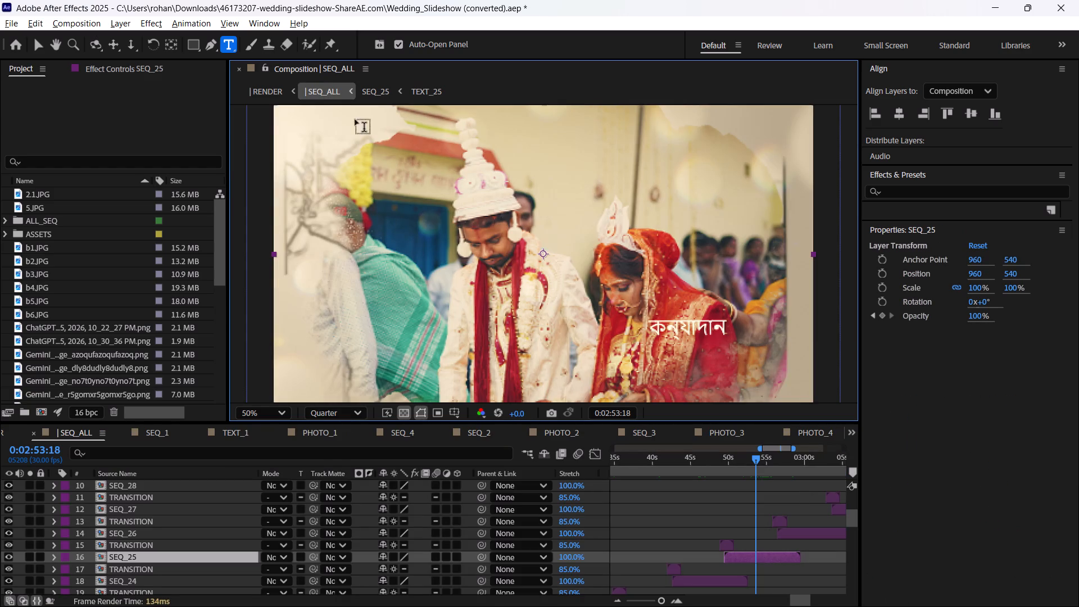
Scale the TEXT_25 layer in SEQ_25 up to 59.7% to enlarge the Bengali title.
click(371, 97)
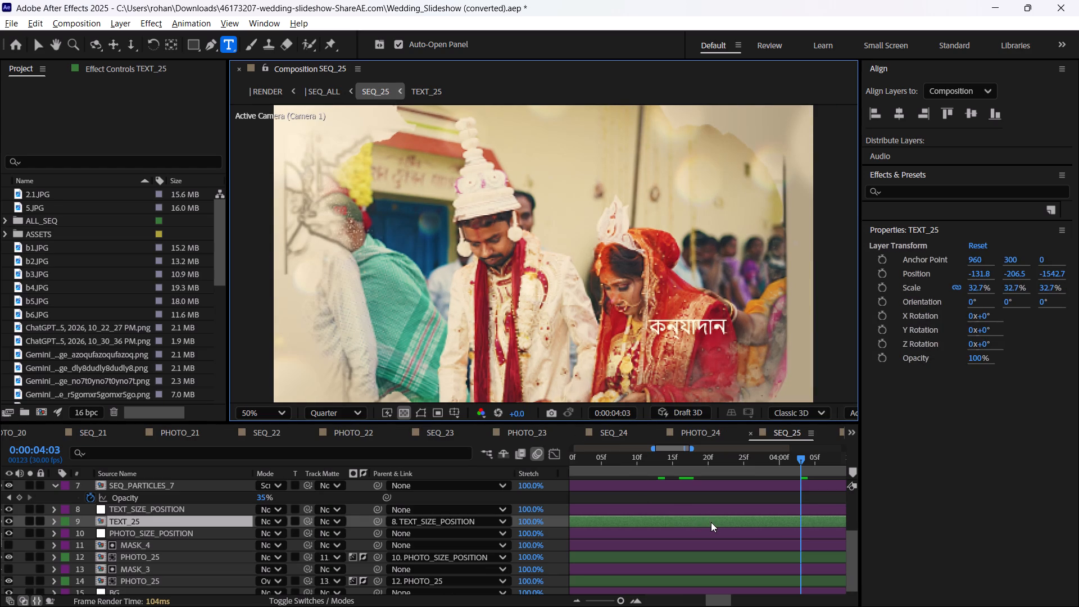
key(s)
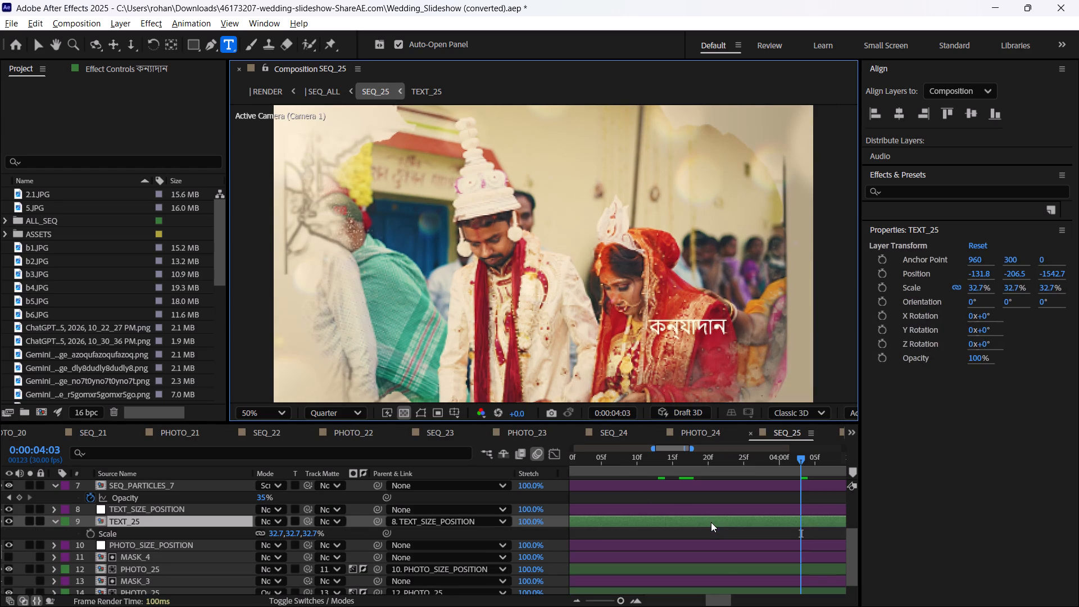
drag(288, 533, 293, 532)
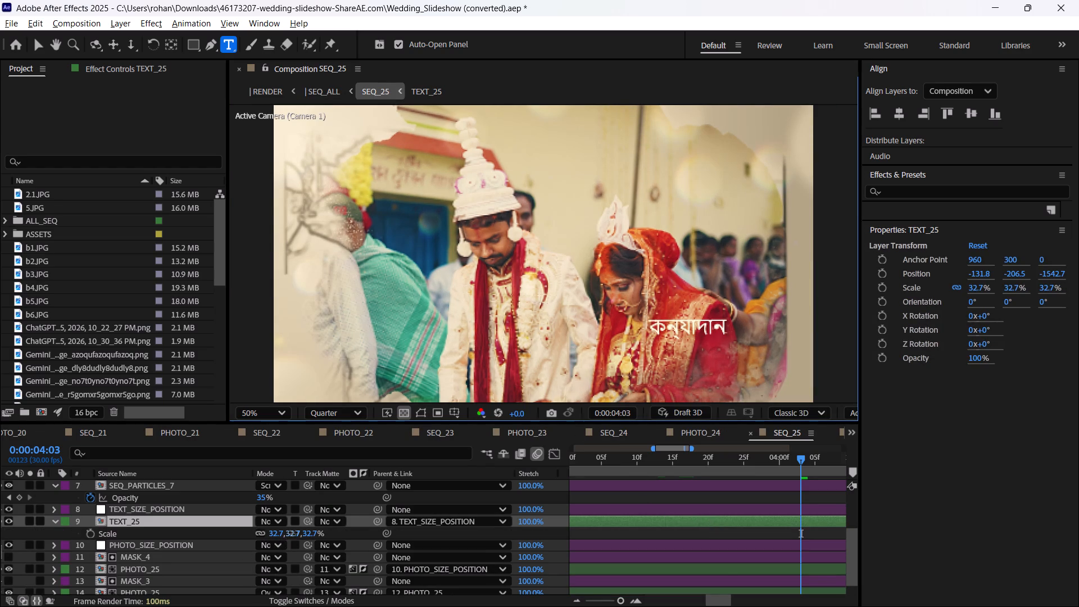
drag(293, 532, 313, 528)
drag(295, 533, 292, 534)
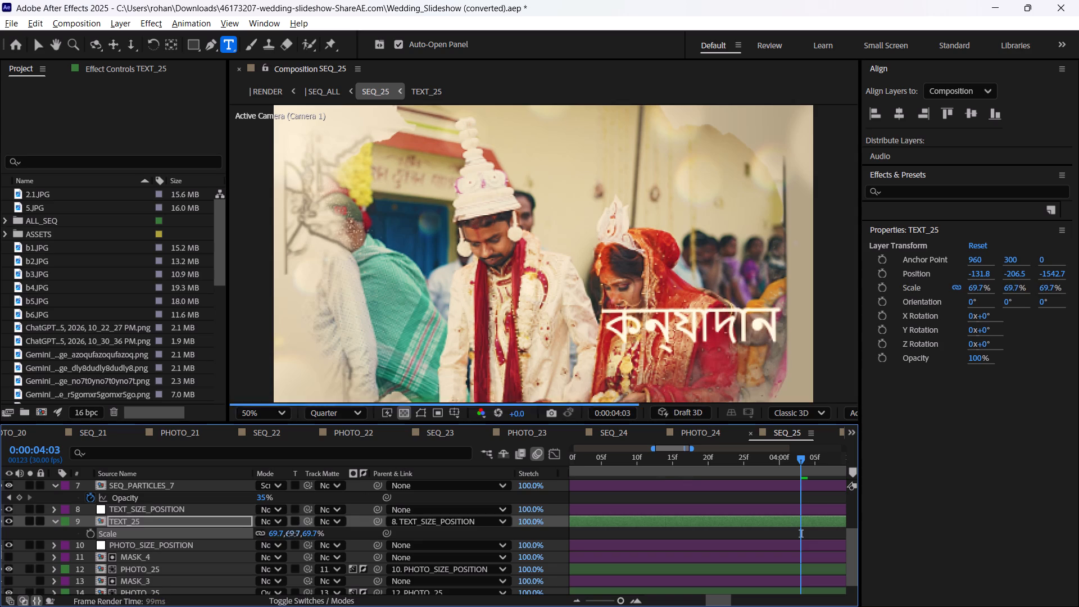
drag(292, 534, 287, 536)
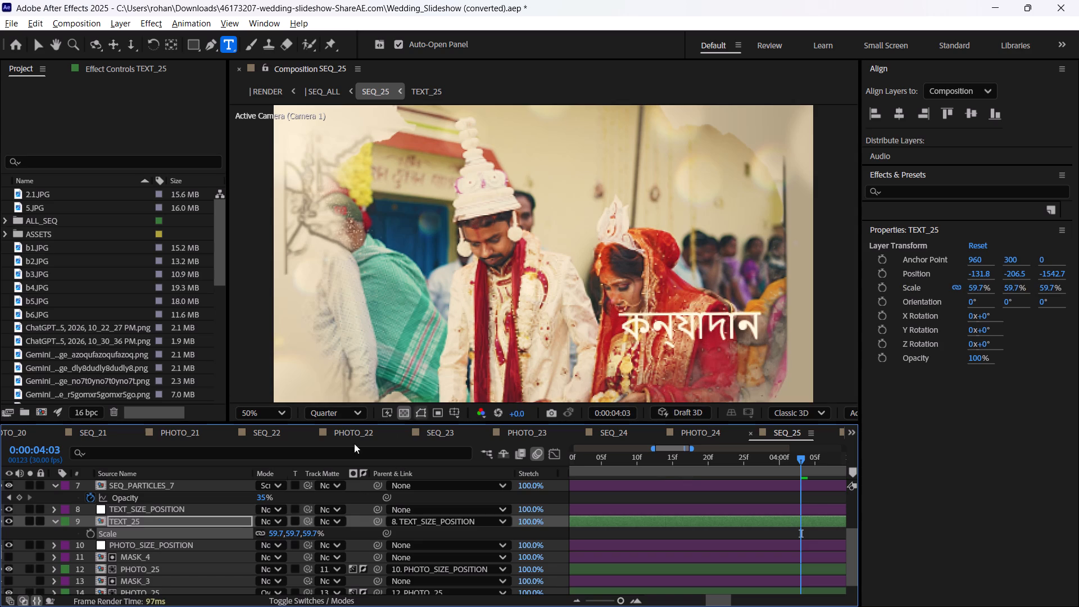
Reveal the Position property of the TEXT_25 layer in the SEQ_25 timeline.
click(234, 512)
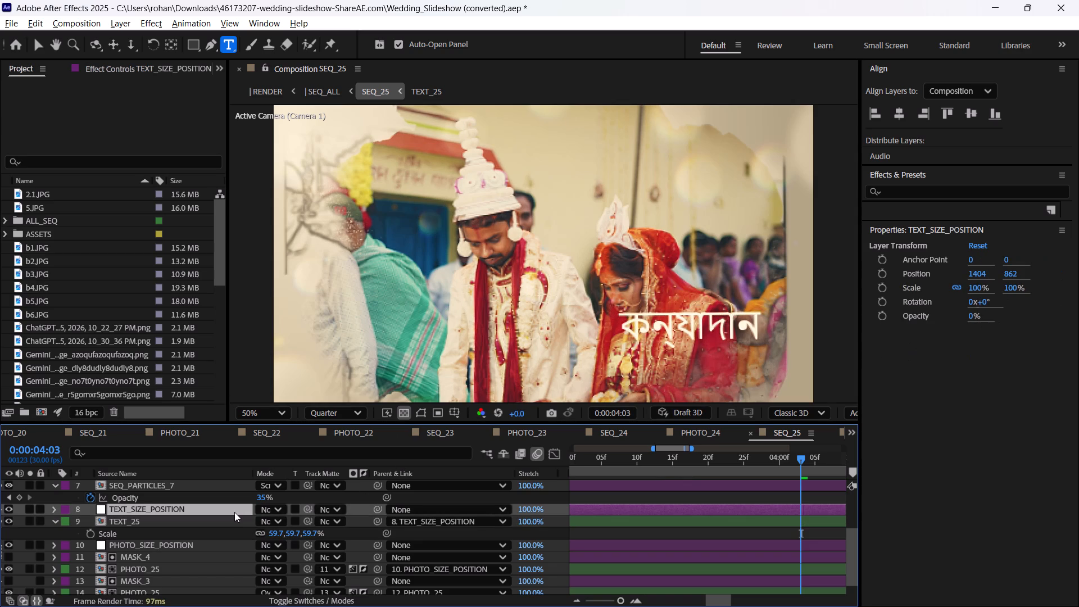
click(583, 528)
click(583, 525)
key(p)
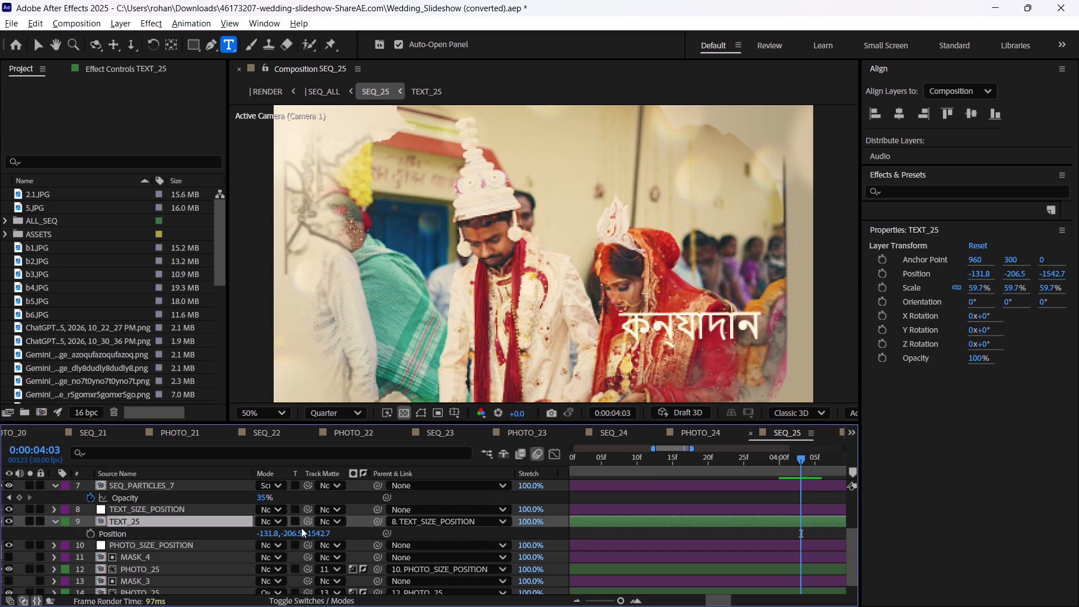
Move the TEXT_25 layer in SEQ_25 down by setting its Y position to -170.5.
drag(293, 531, 327, 523)
Scrub through the opening two seconds of SEQ_25 to review the photo transition and the Bengali title's reveal animation.
drag(640, 461, 523, 468)
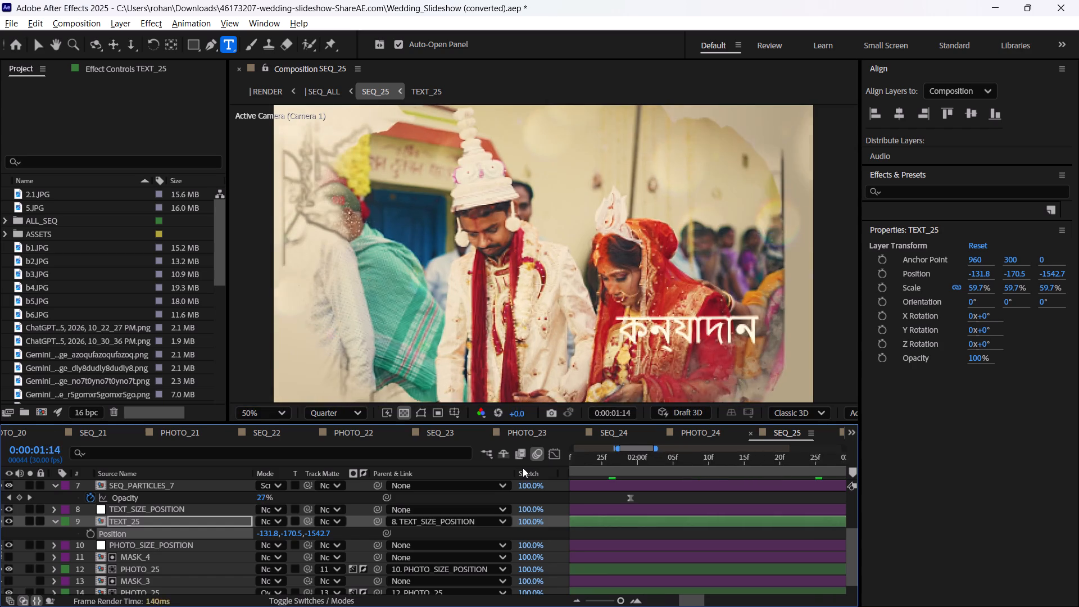
drag(523, 468, 633, 488)
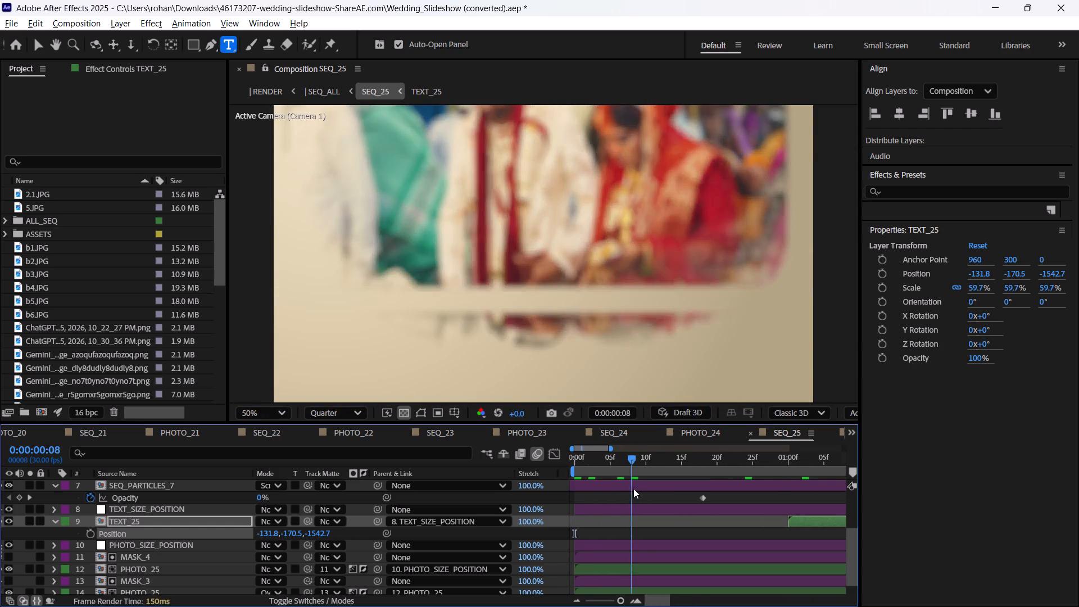
drag(633, 488, 720, 493)
drag(717, 456, 717, 456)
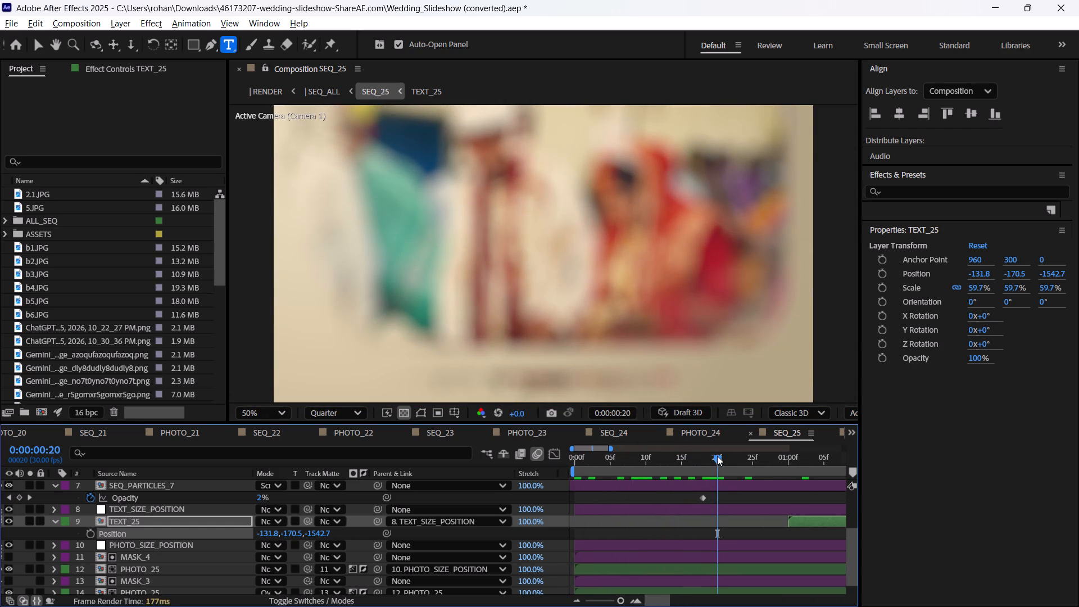
drag(717, 456, 798, 467)
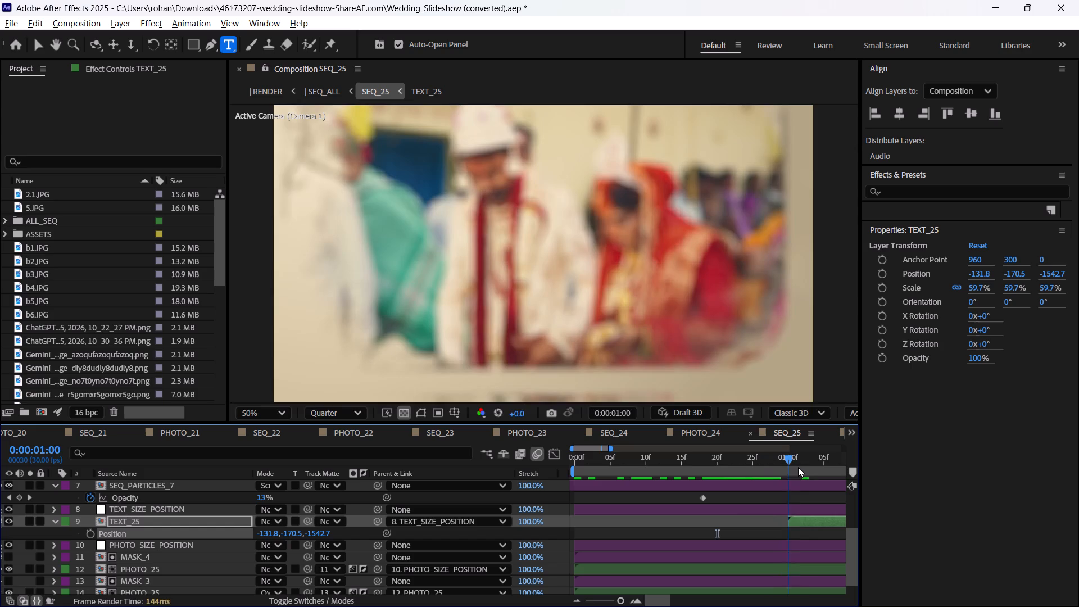
drag(798, 467, 729, 501)
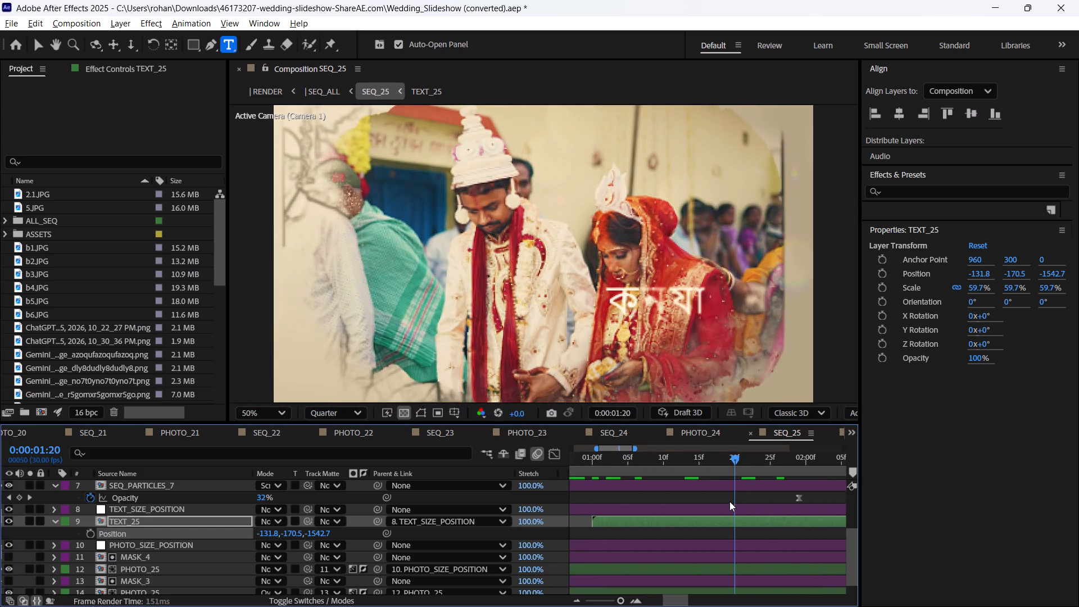
drag(729, 501, 737, 494)
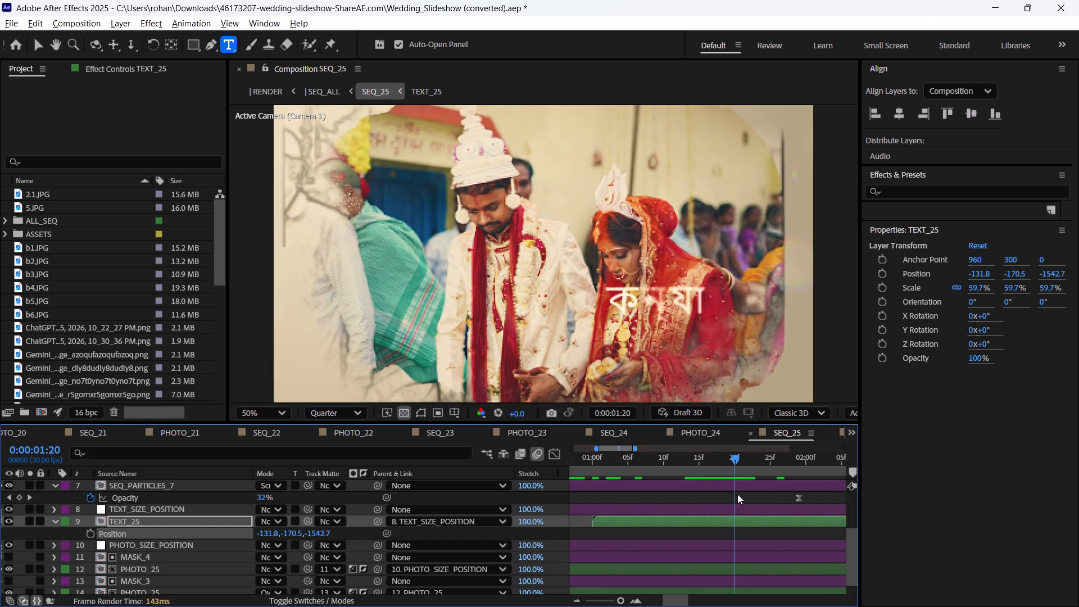
drag(737, 494, 853, 484)
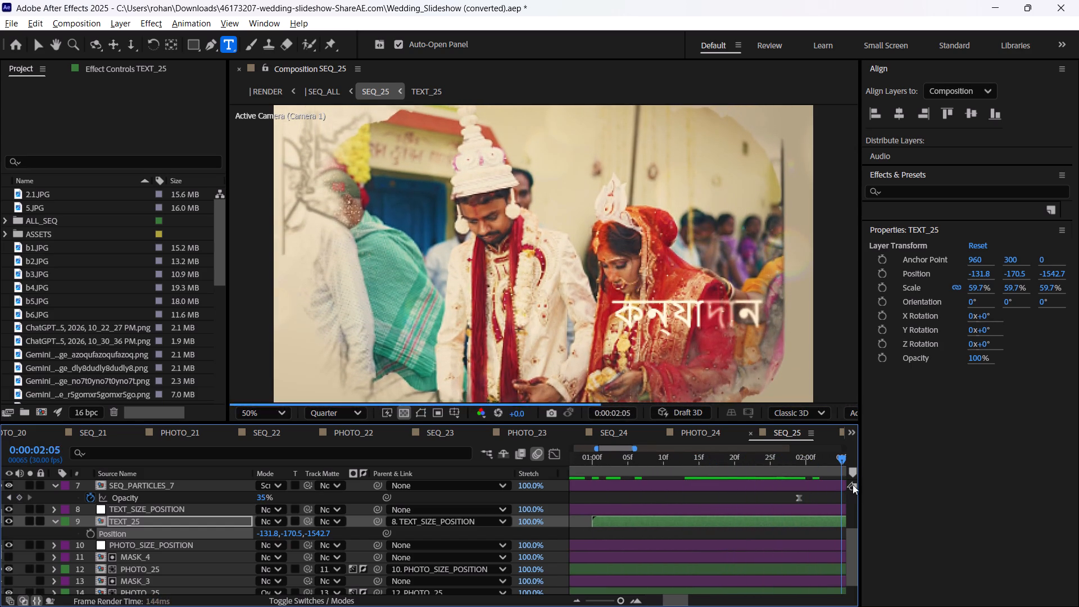
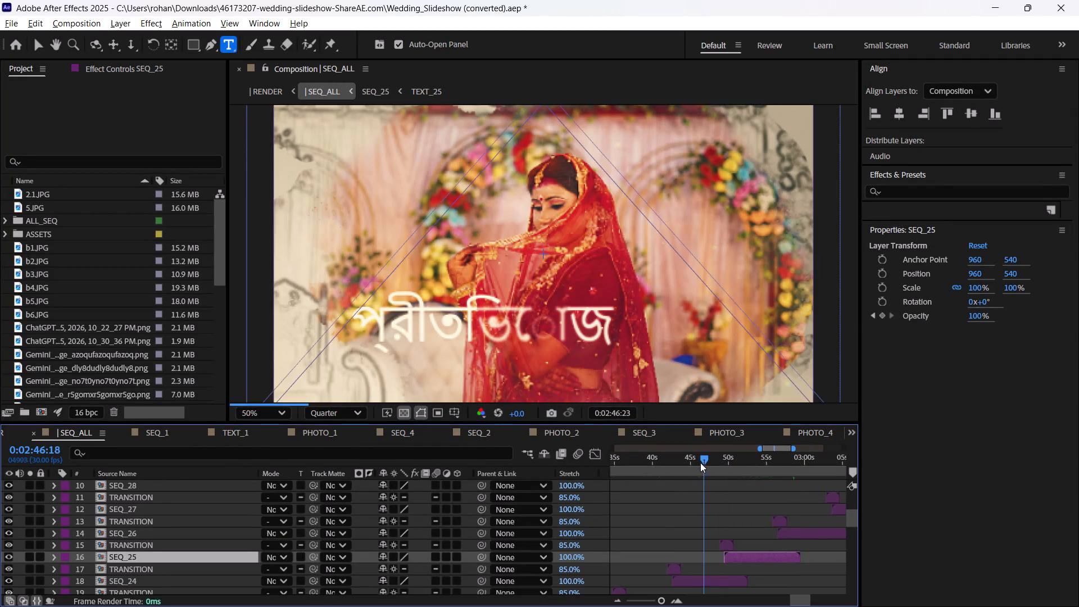
Go back in the SEQ_ALL timeline to 0:02:40:20 and open the SEQ_23 composition from its layer.
drag(700, 463, 689, 465)
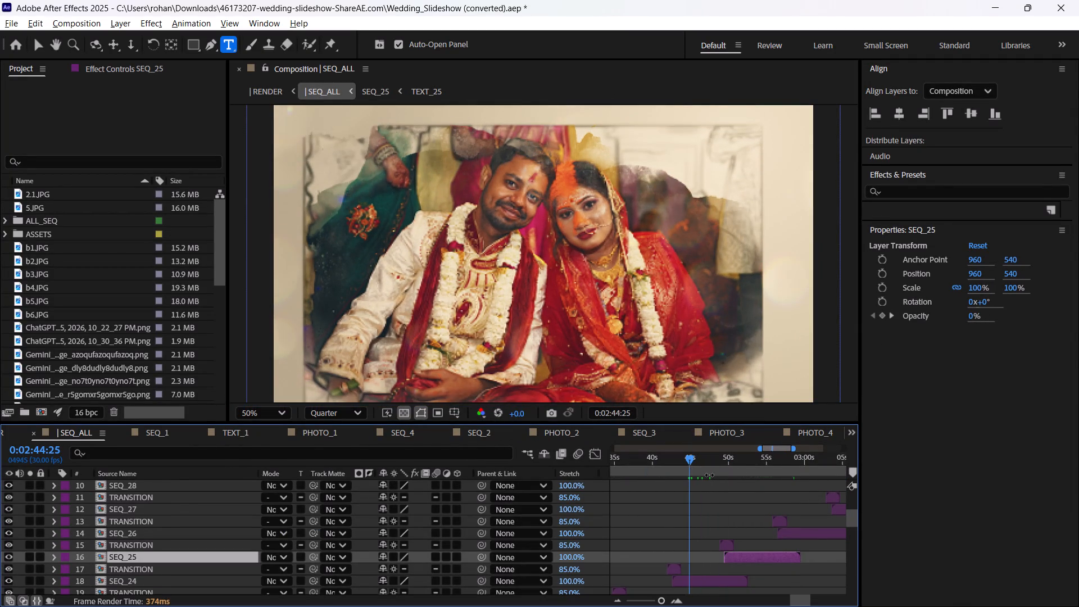
drag(689, 461, 658, 461)
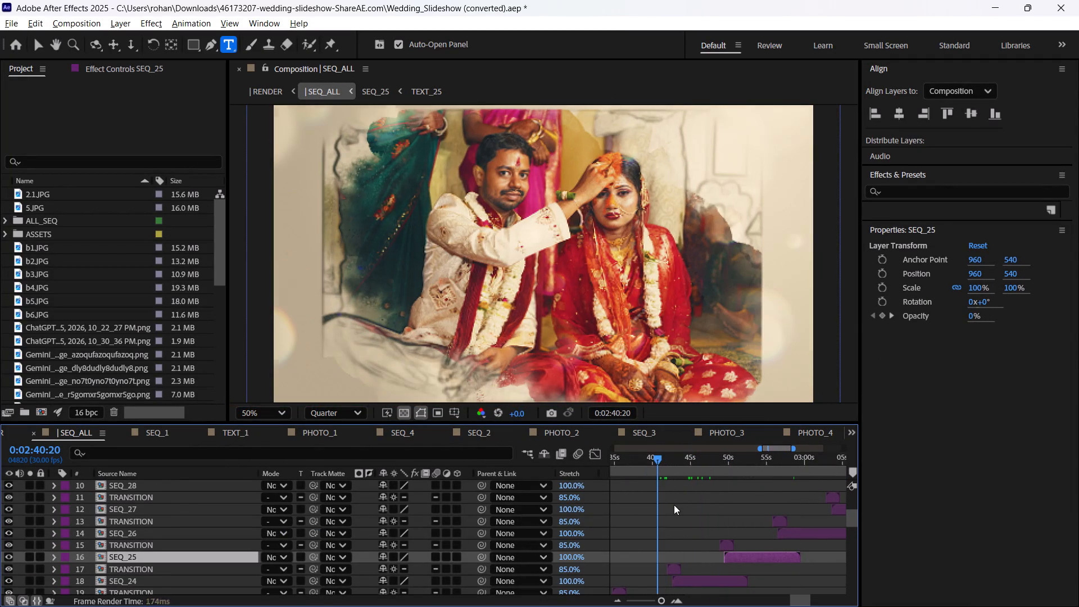
scroll(674, 505, down, 1)
double_click(672, 564)
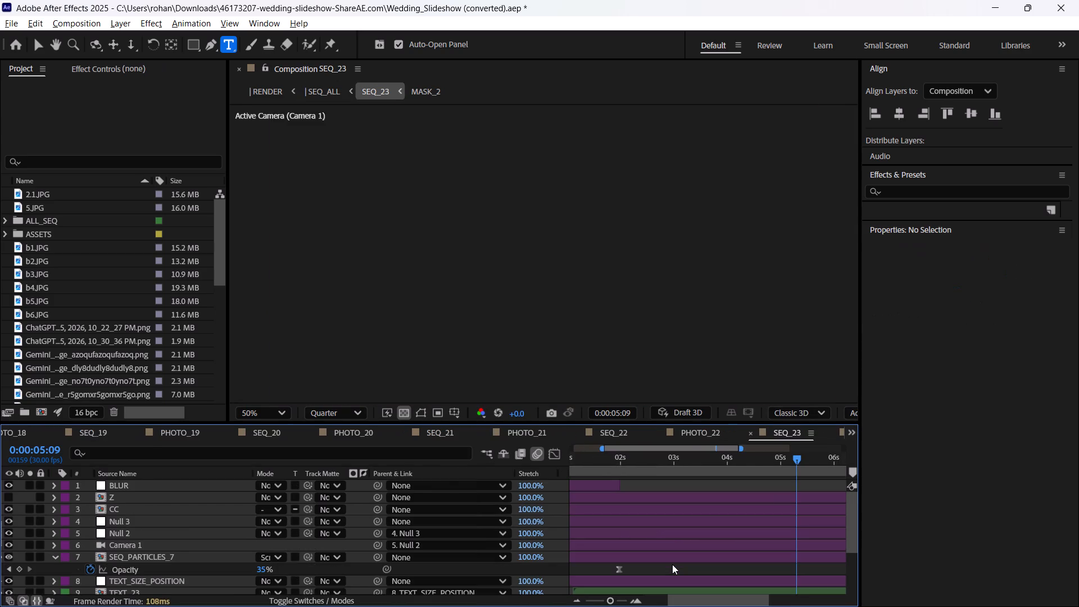
Open the TEXT_23 composition from SEQ_23 and paste the Bengali title সিন্দুর দান into its empty text layer.
scroll(672, 564, down, 1)
double_click(683, 561)
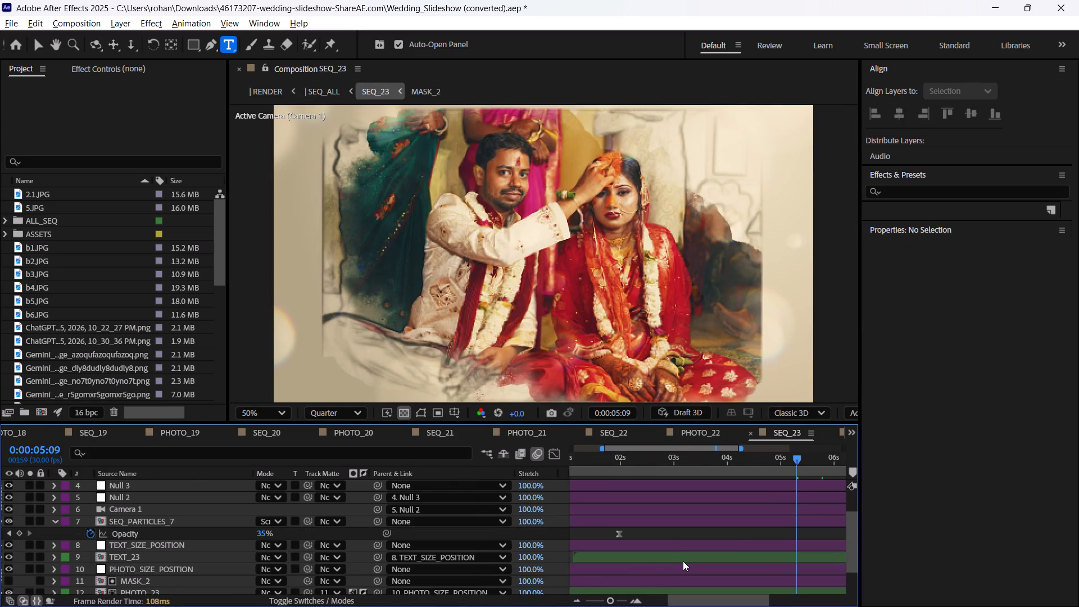
double_click(519, 481)
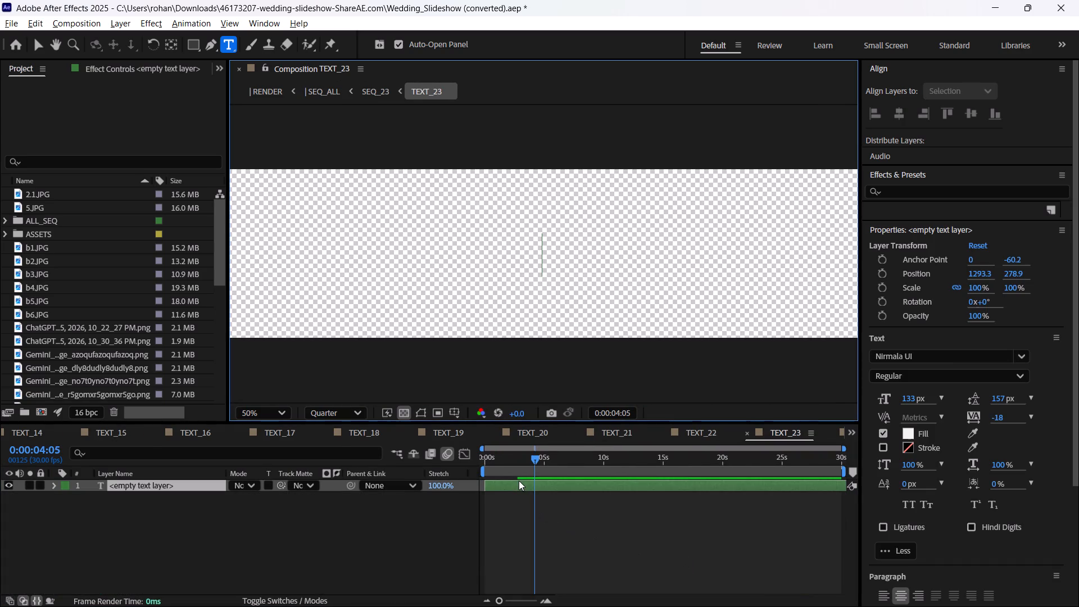
double_click(519, 481)
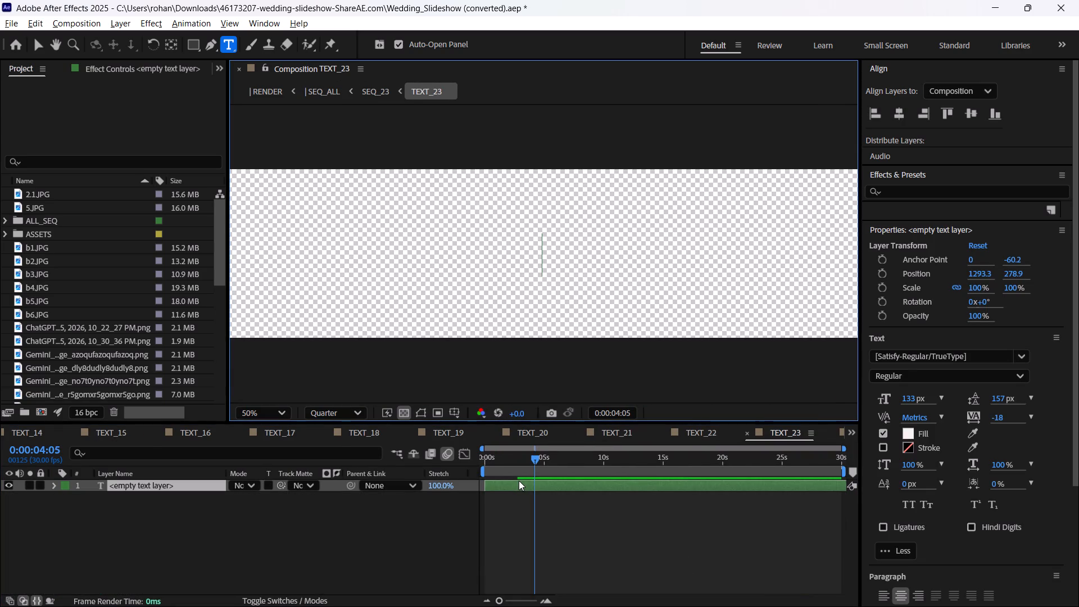
key(ctrl+v)
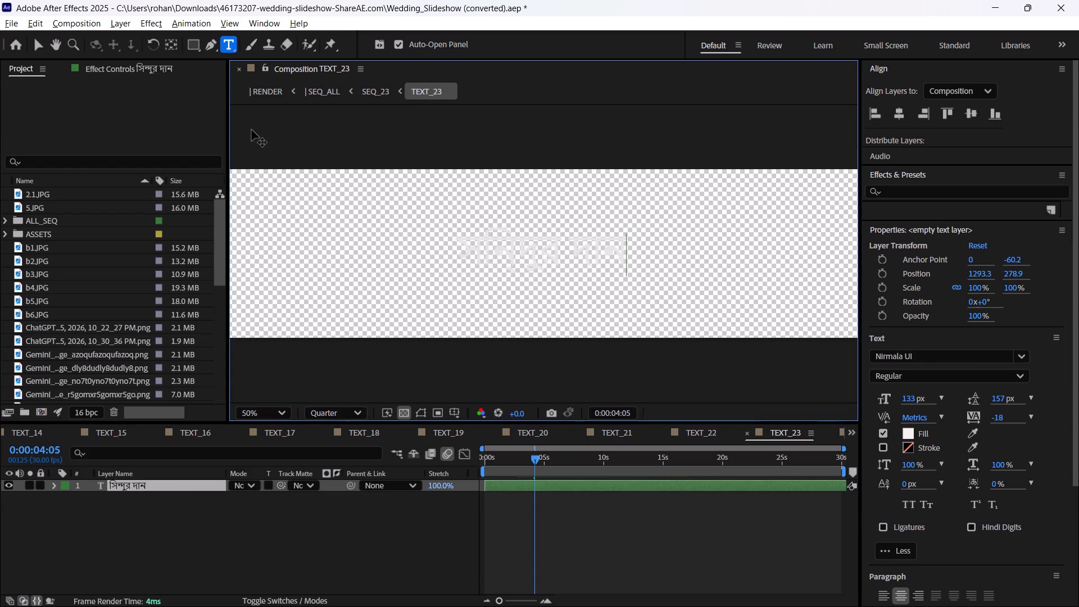
Back in SEQ_23, scale the TEXT_23 layer up to 66.7% to enlarge the Bengali title.
click(365, 97)
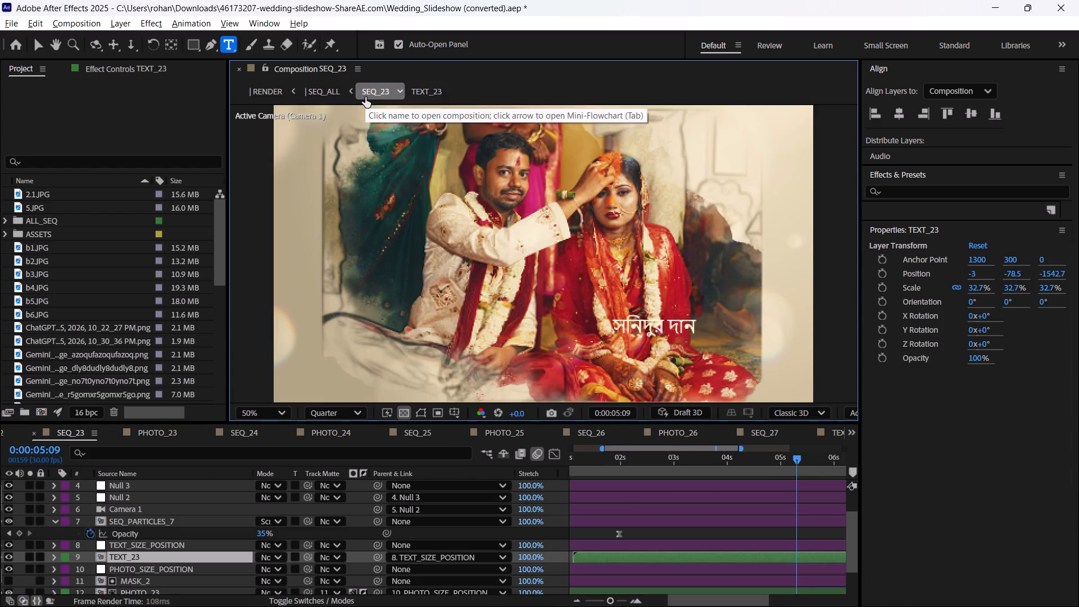
key(s)
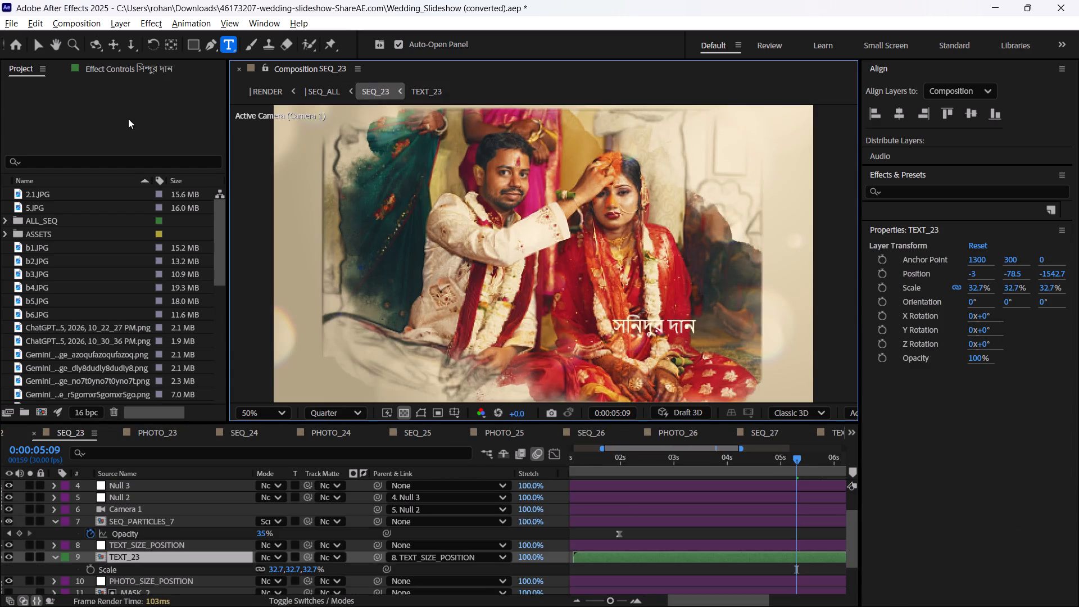
drag(275, 570, 284, 568)
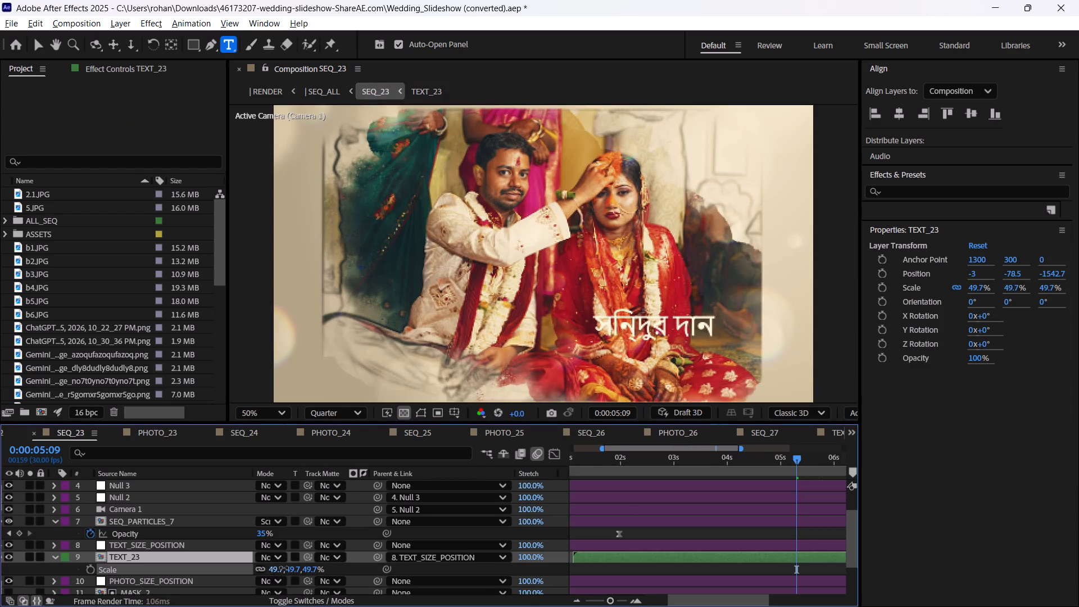
drag(284, 568, 292, 564)
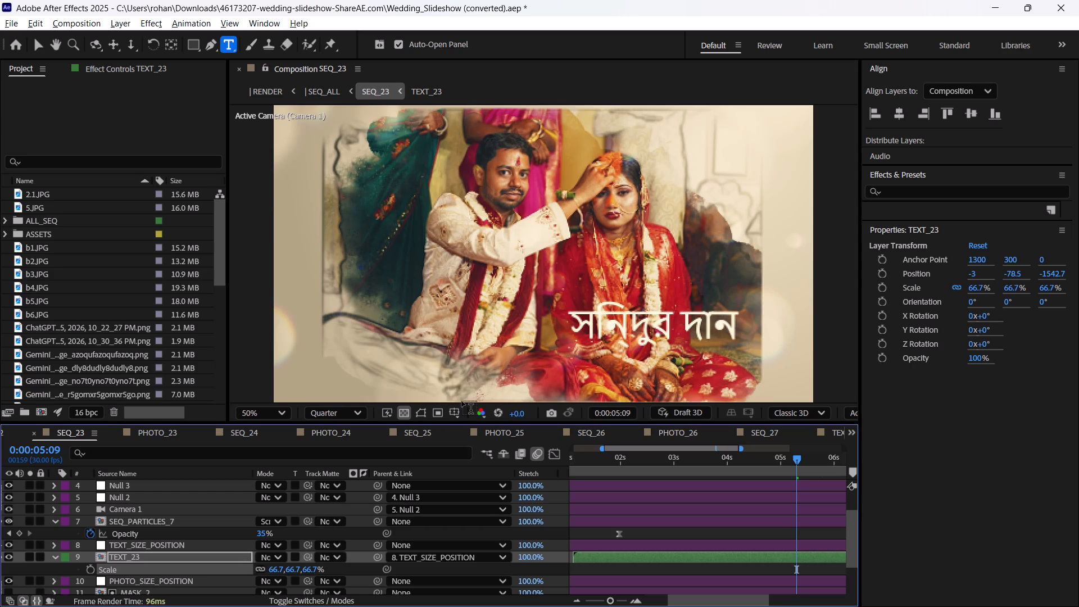
Return to the SEQ_ALL composition and scrub through the sequences around SEQ_23, back to about 0:02:17, to review the slideshow.
click(324, 85)
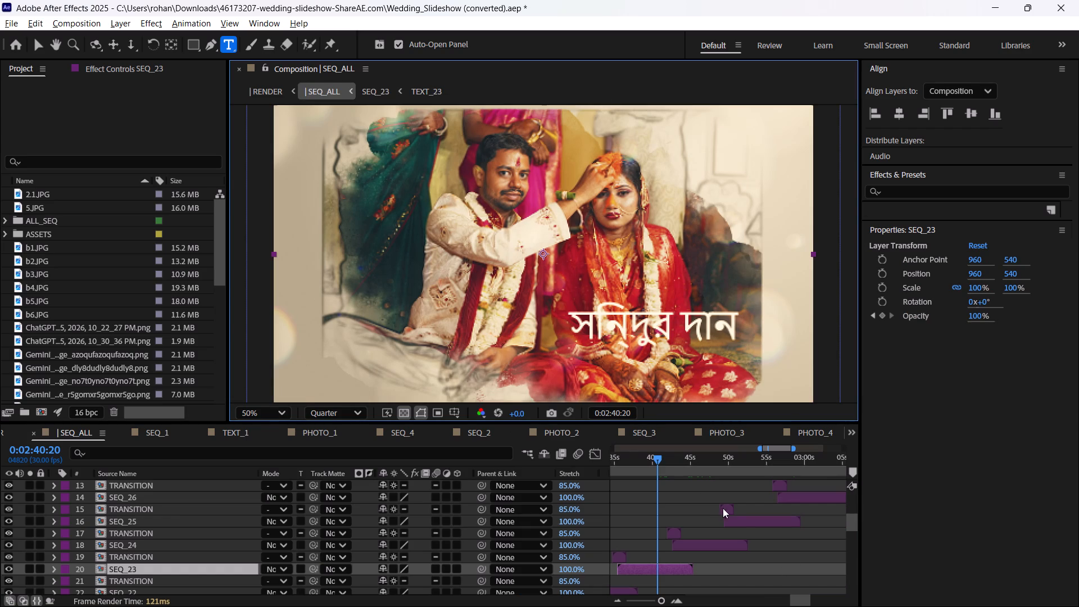
drag(658, 455, 749, 462)
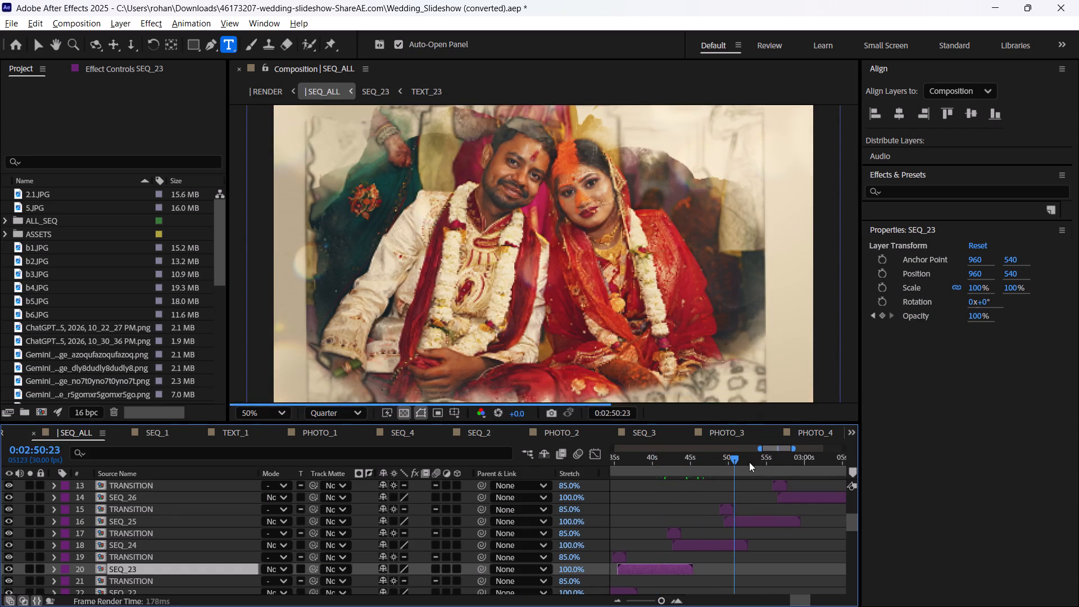
drag(749, 462, 624, 493)
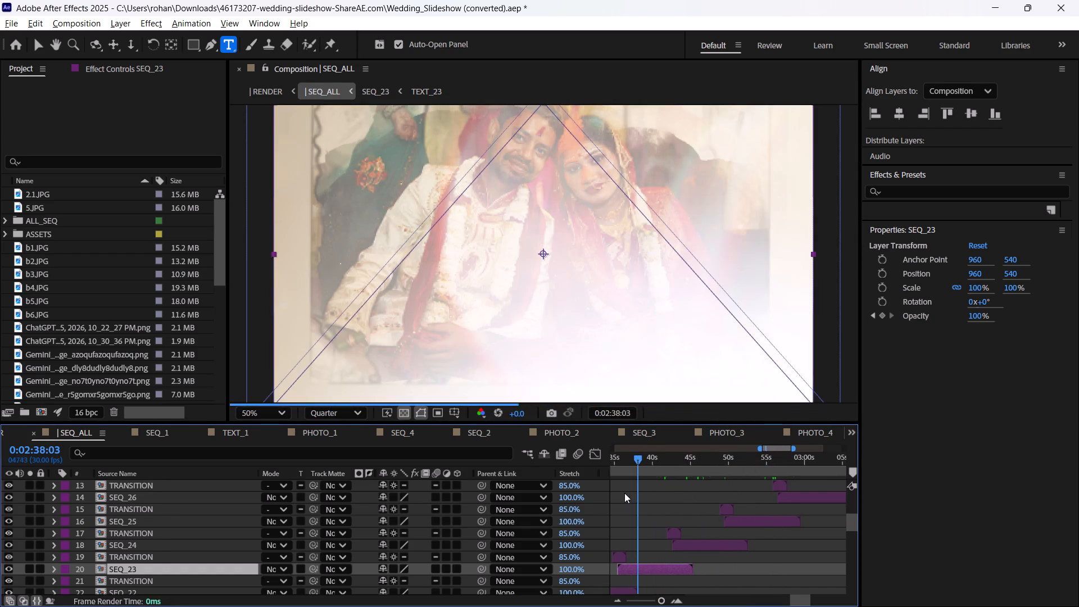
drag(624, 493, 724, 491)
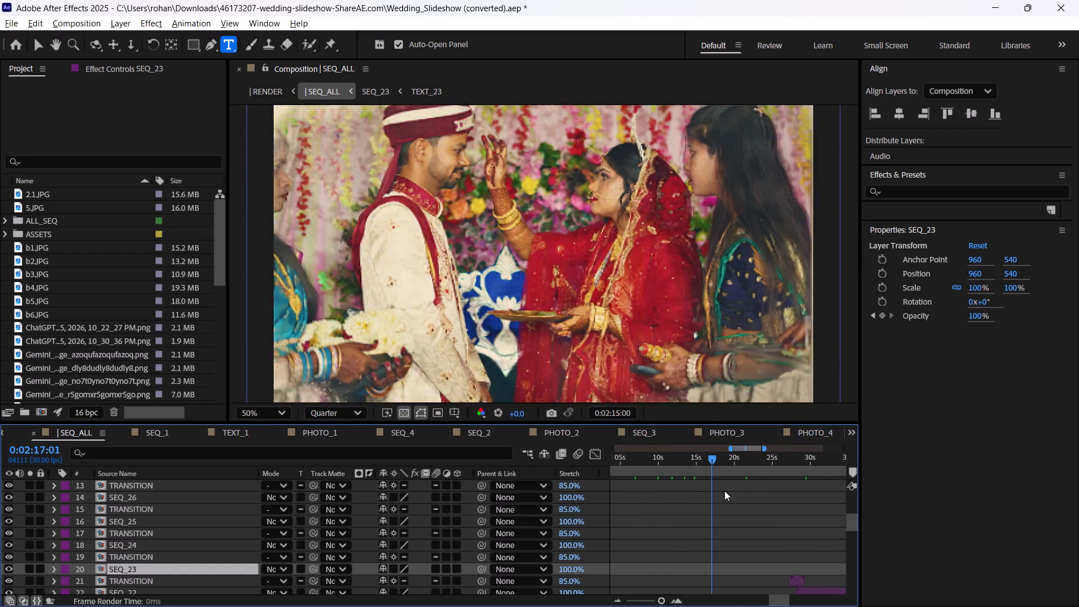
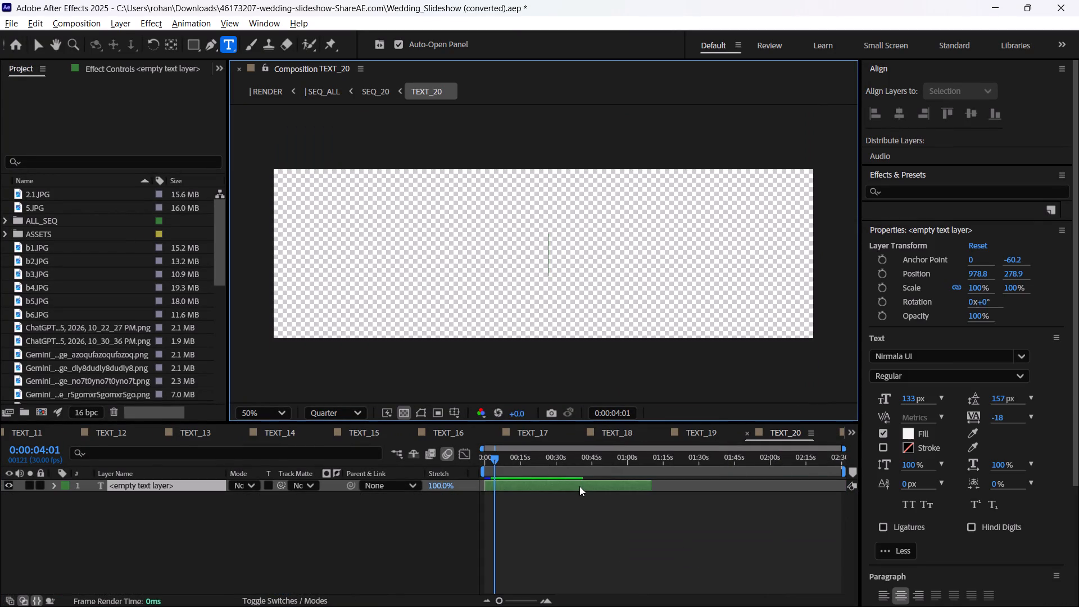
Paste the Bengali title জয়মালা into the empty text layer of the TEXT_20 composition.
key(ctrl+v)
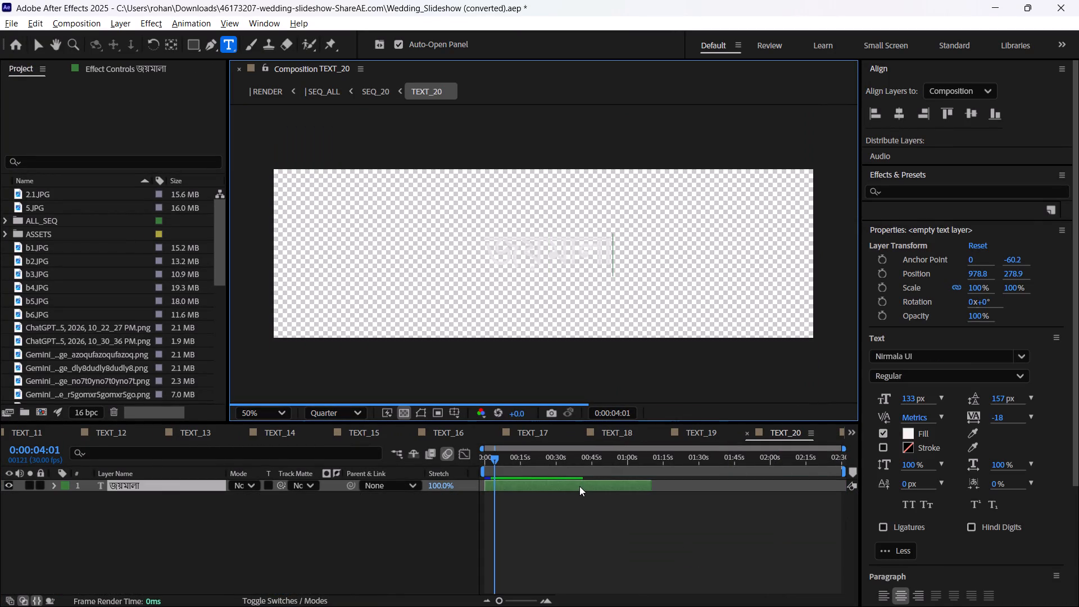
Return to SEQ_20 and set the TEXT_20 layer's scale to 65% to enlarge the Bengali title.
click(382, 84)
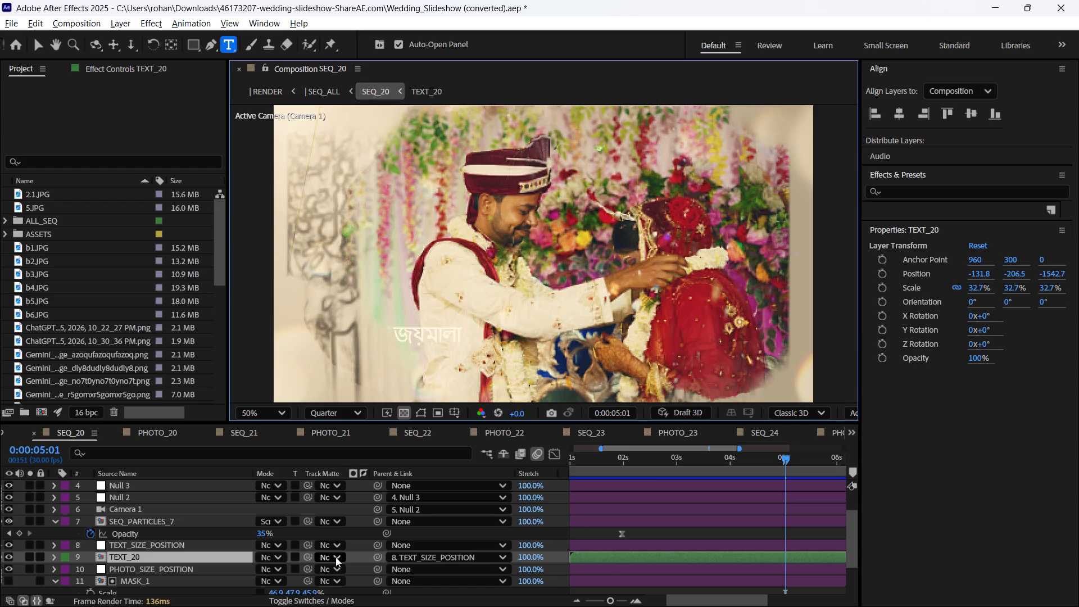
key(s)
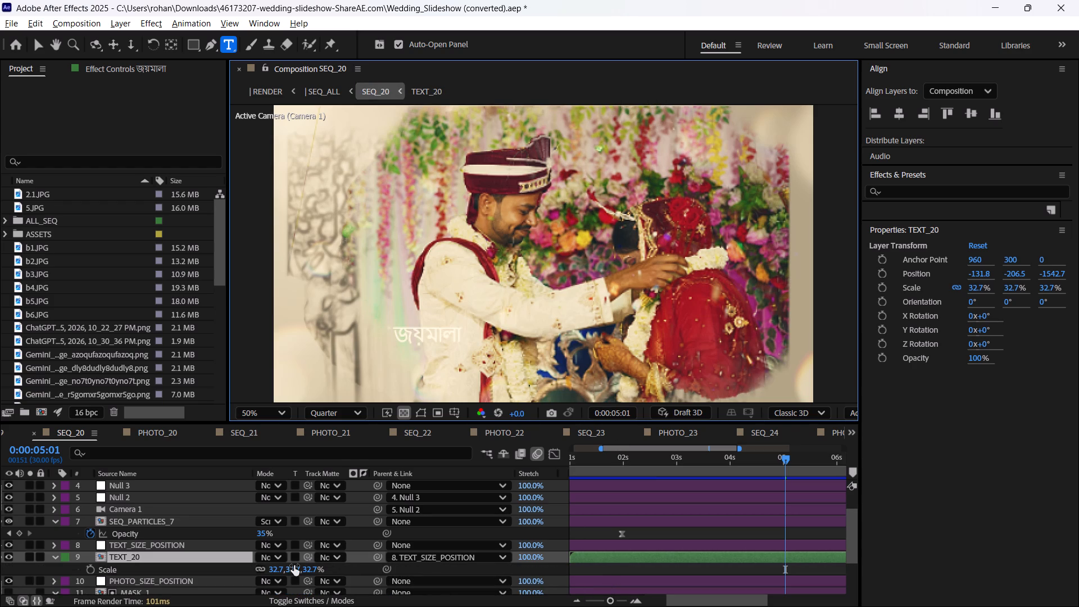
click(294, 565)
text(65)
key(Return)
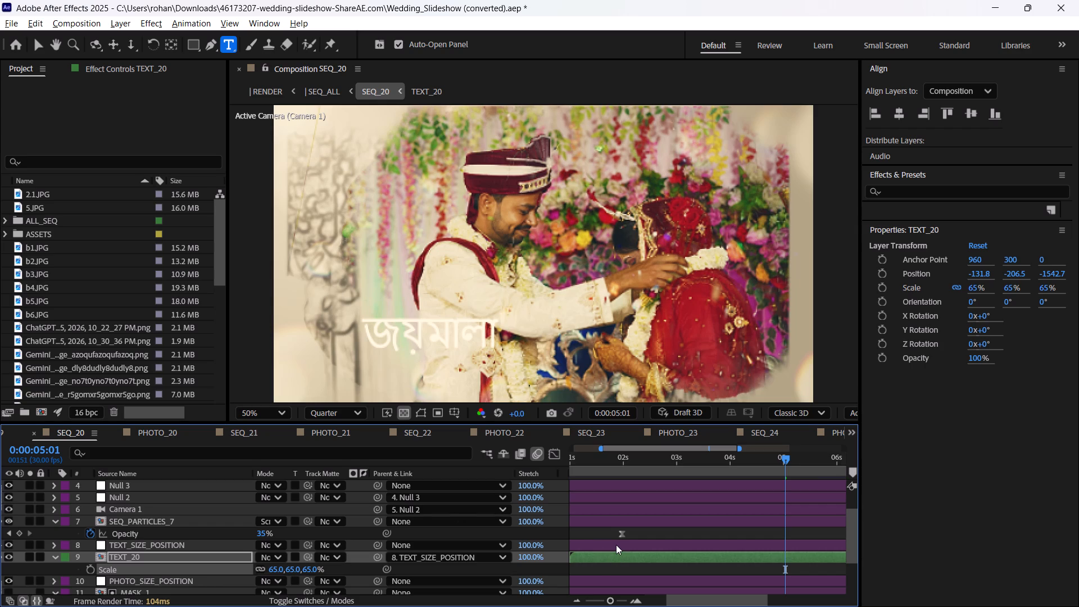
Shift the TEXT_20 layer horizontally to an X position of about 421, placing the title over the bride's red dress.
key(p)
drag(267, 570, 260, 570)
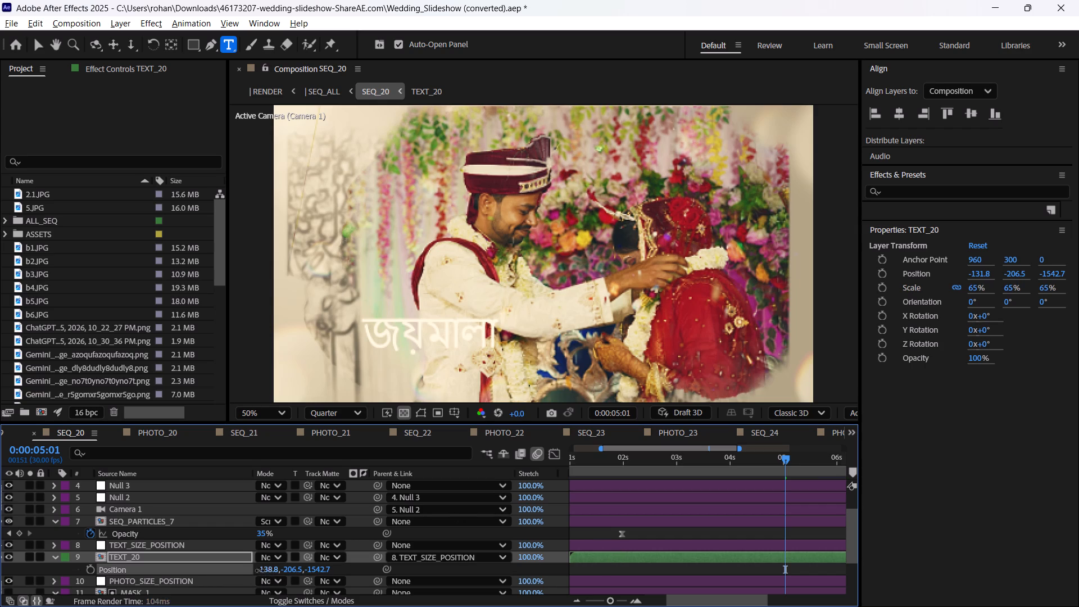
drag(260, 570, 195, 568)
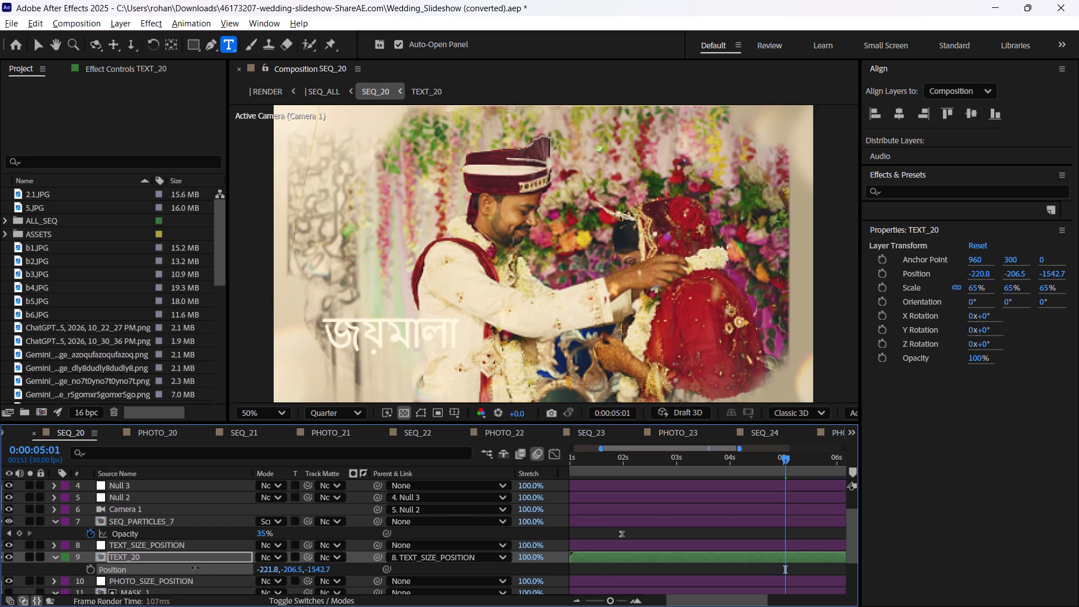
drag(195, 568, 135, 543)
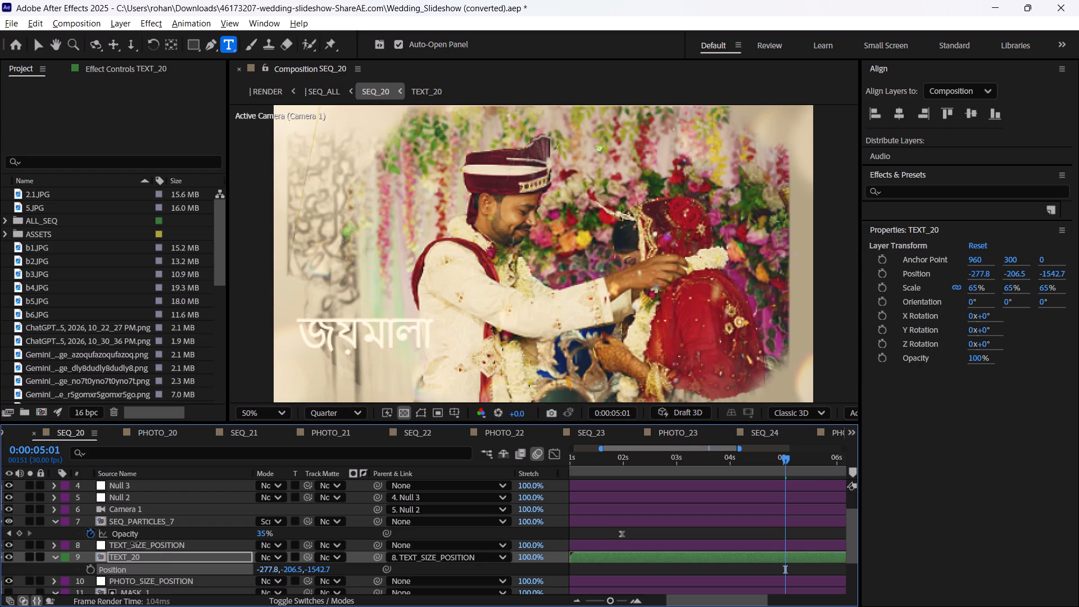
drag(135, 543, 160, 529)
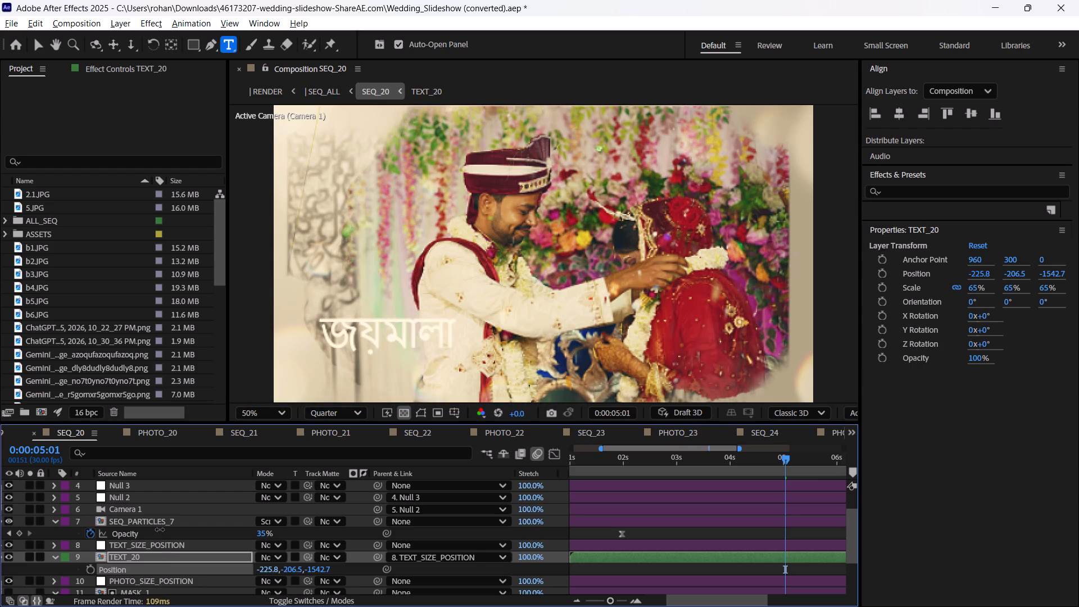
drag(160, 529, 536, 502)
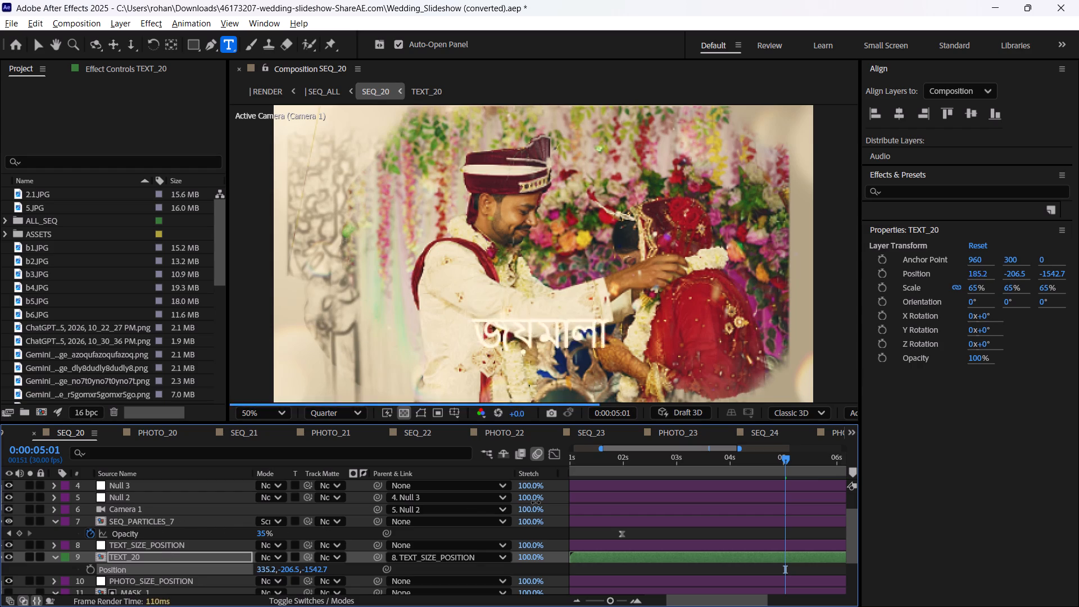
drag(536, 502, 623, 489)
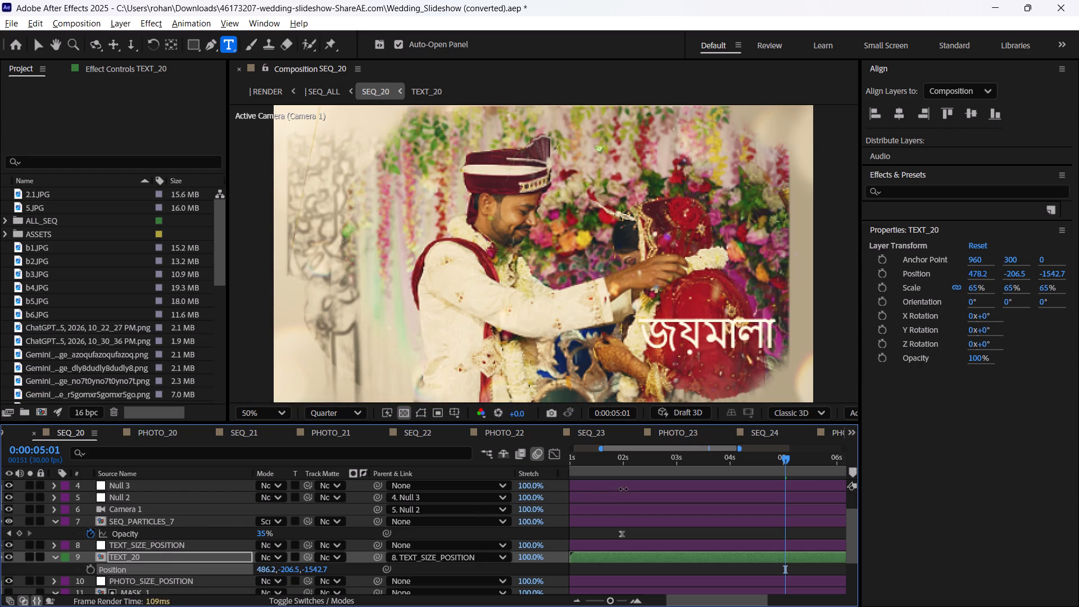
drag(623, 489, 627, 487)
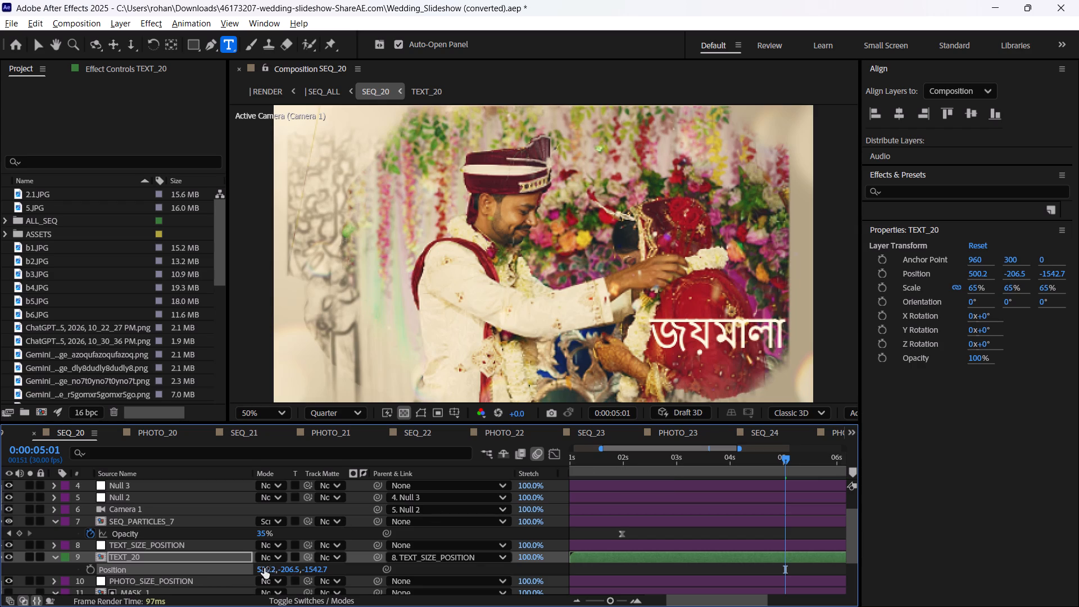
drag(264, 568, 79, 588)
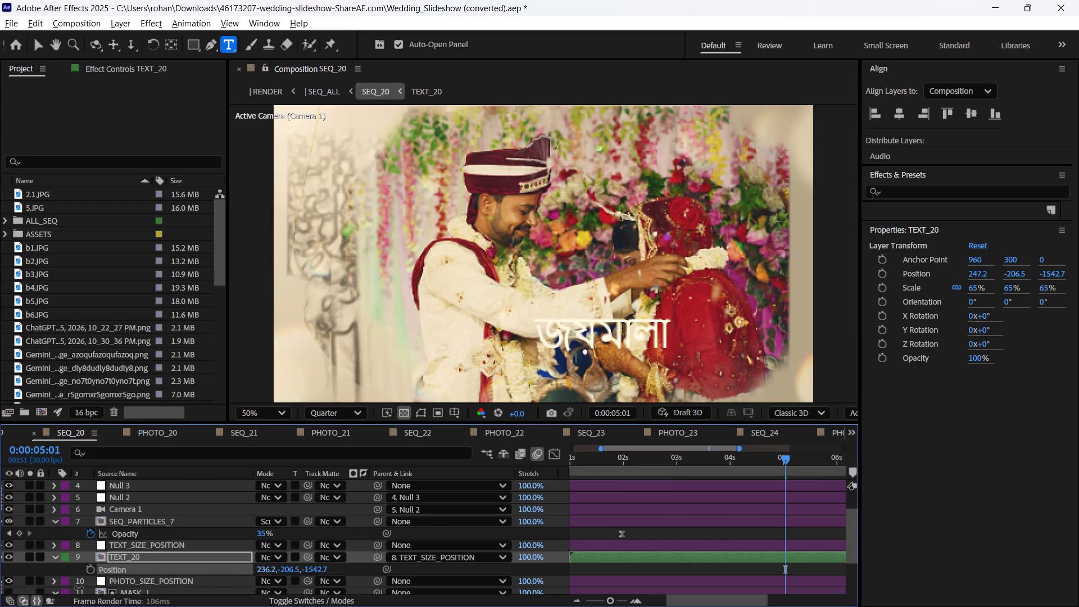
drag(79, 588, 214, 574)
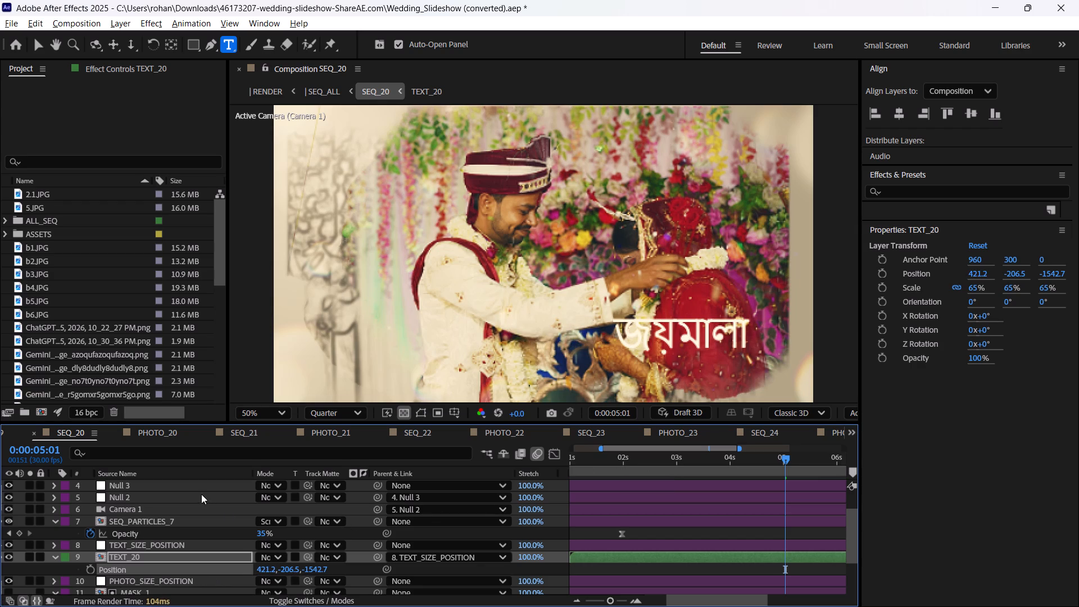
Move the TEXT_20 layer to the pale background beside the groom's turban, with its Y position at about -451.5.
drag(271, 568, 7, 574)
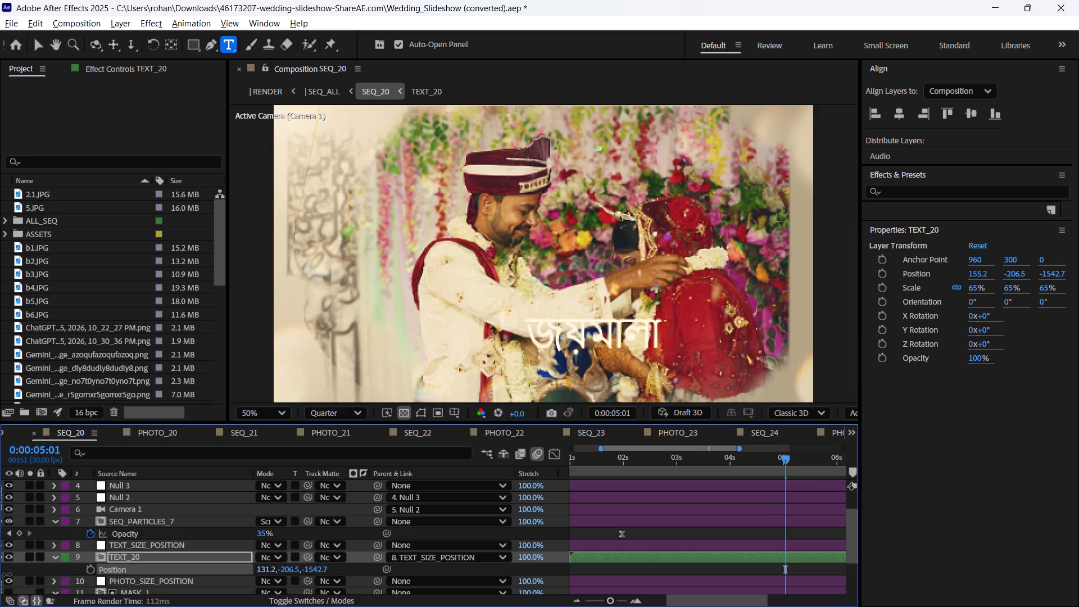
drag(7, 574, 0, 564)
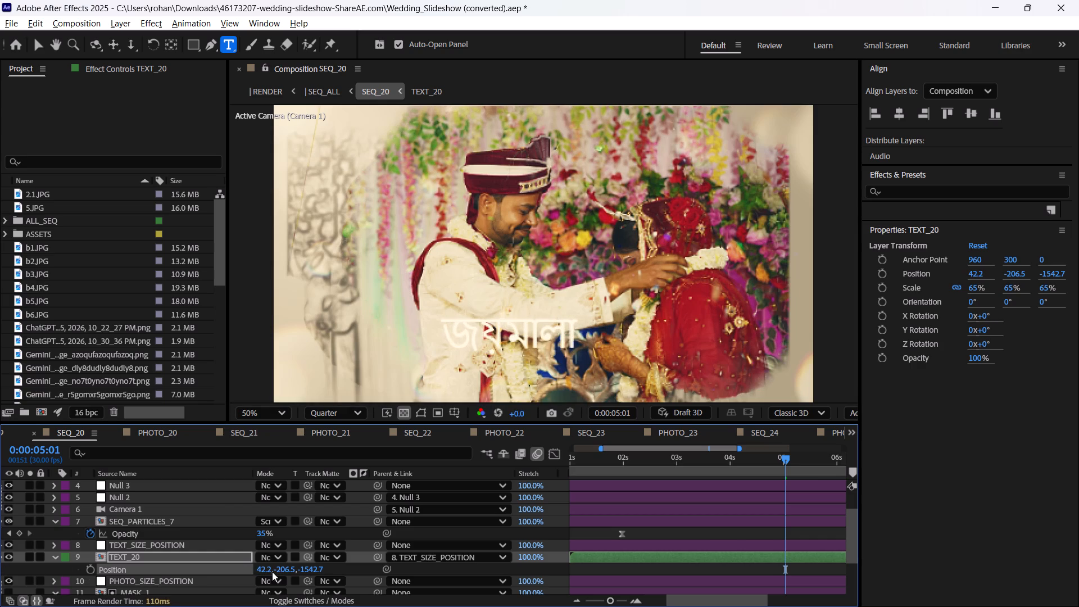
drag(263, 572, 0, 523)
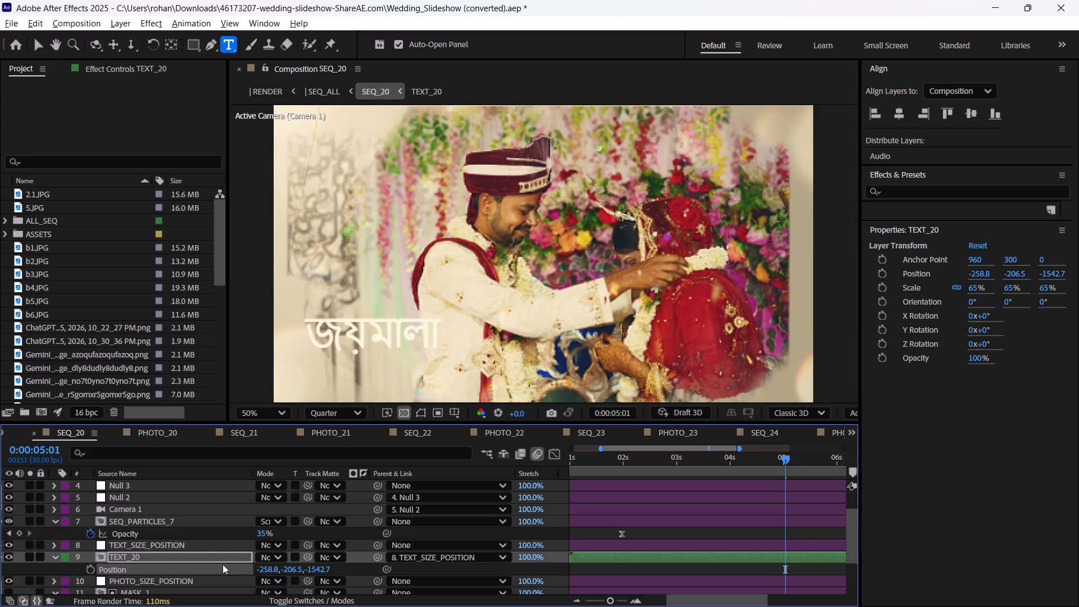
drag(270, 570, 239, 568)
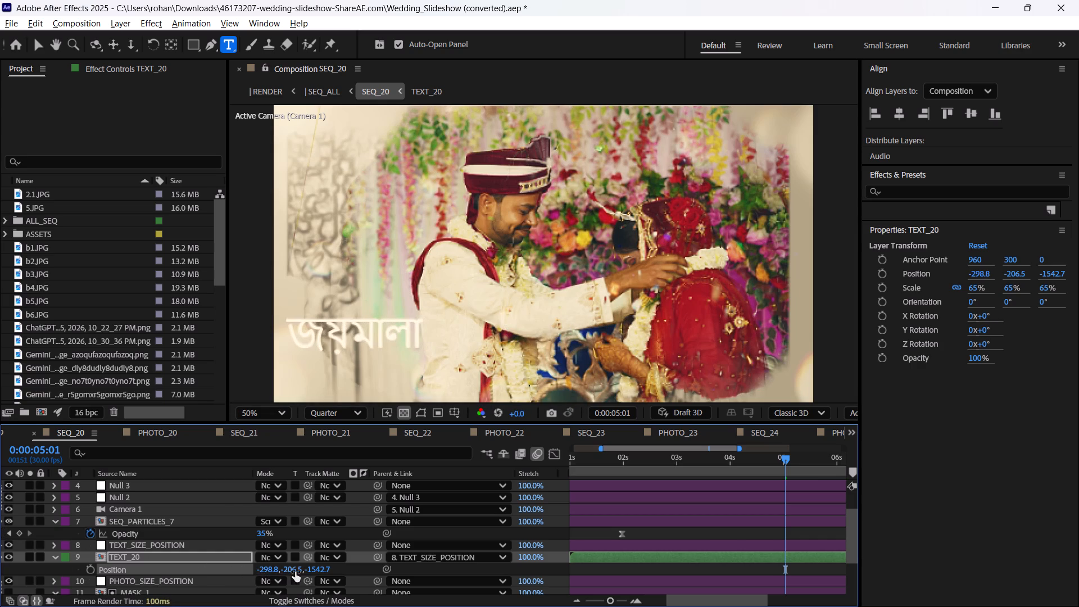
drag(298, 573, 175, 586)
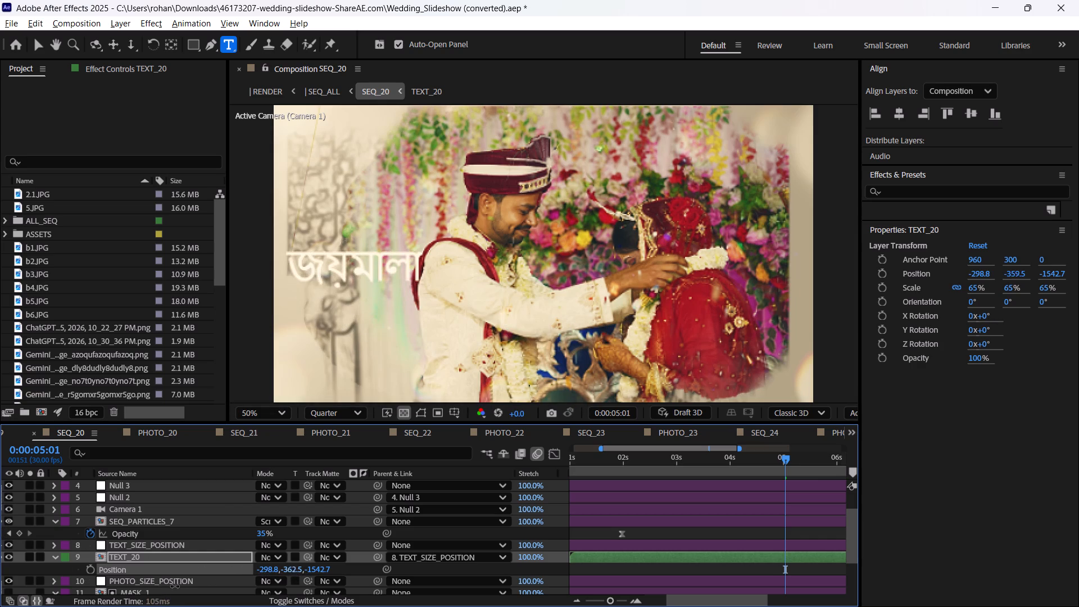
drag(175, 586, 103, 596)
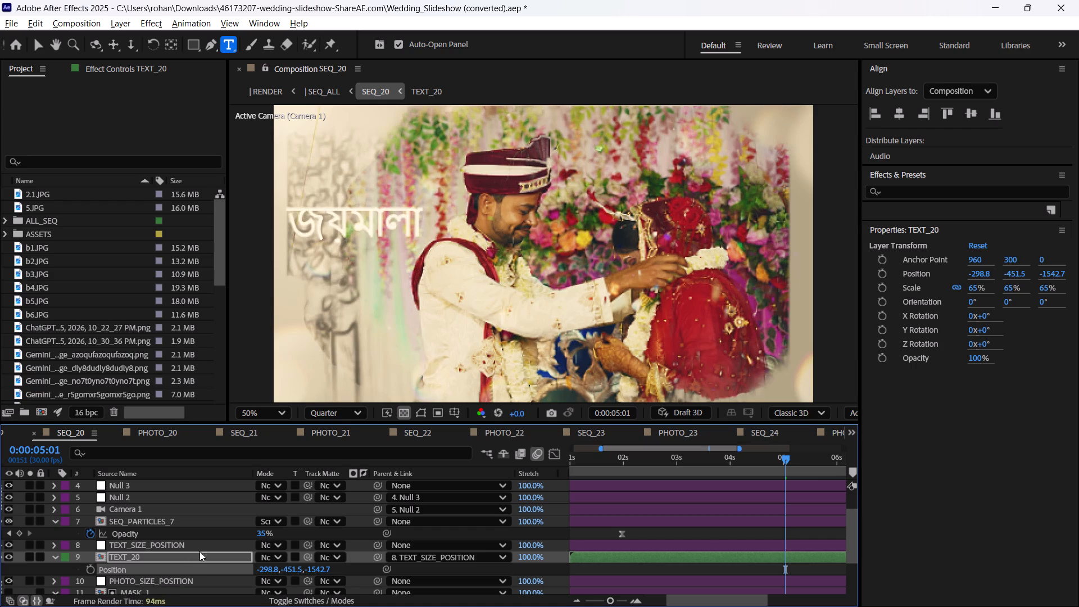
drag(266, 567, 284, 564)
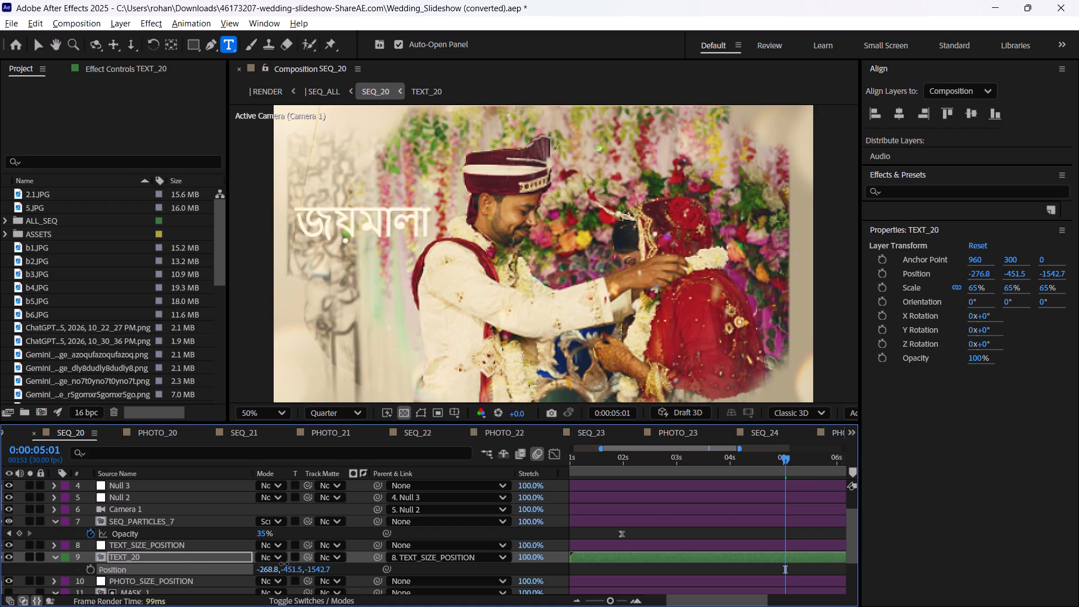
drag(284, 564, 288, 563)
Return to the SEQ_ALL composition and scrub back to about 0:02:12, before SEQ_20 begins, to review the title.
click(321, 87)
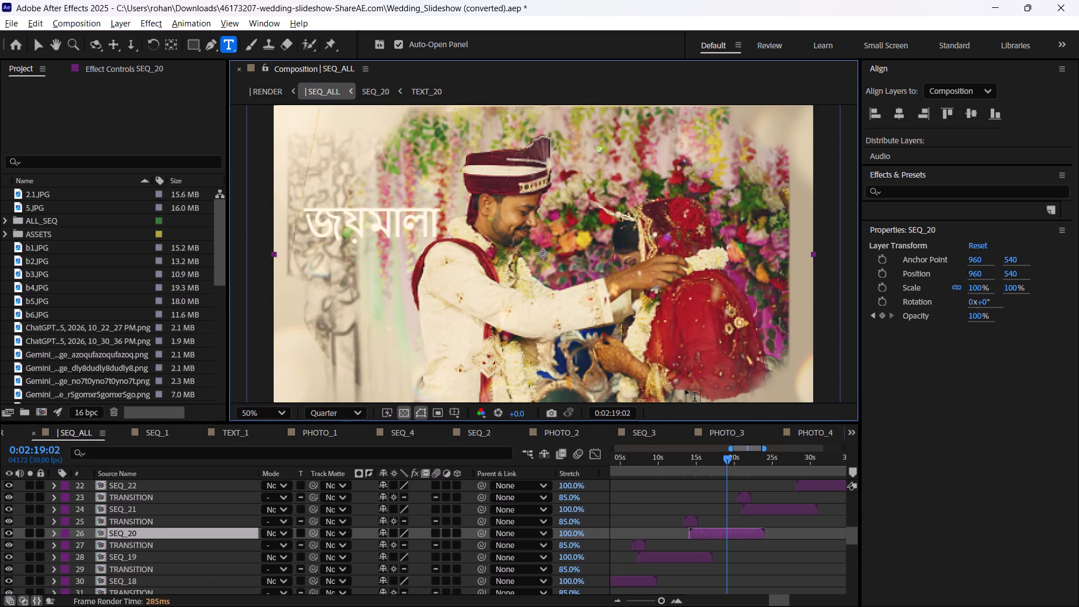
drag(682, 457, 669, 458)
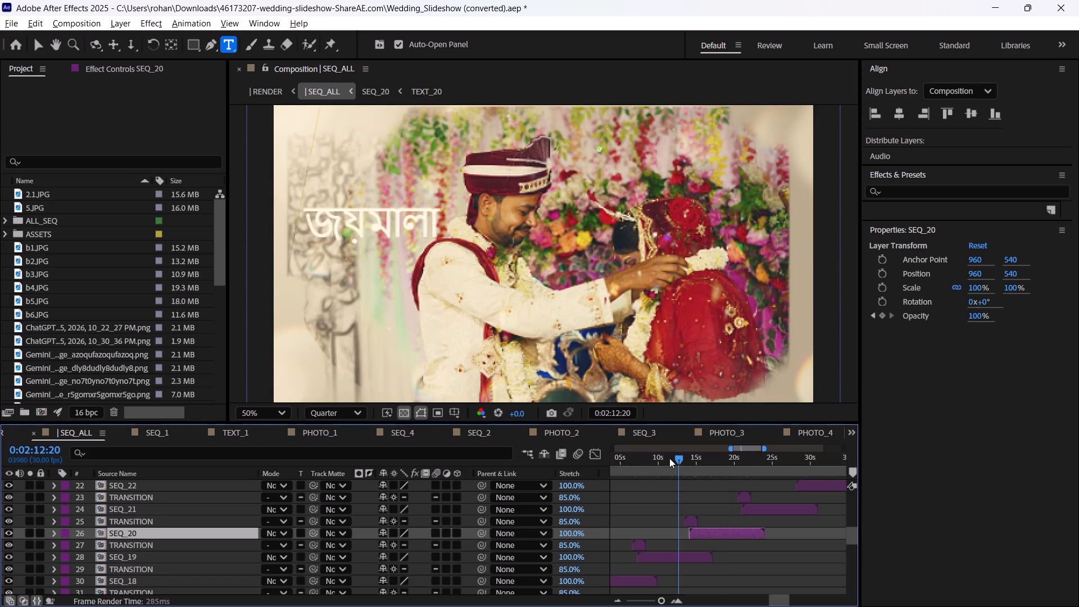
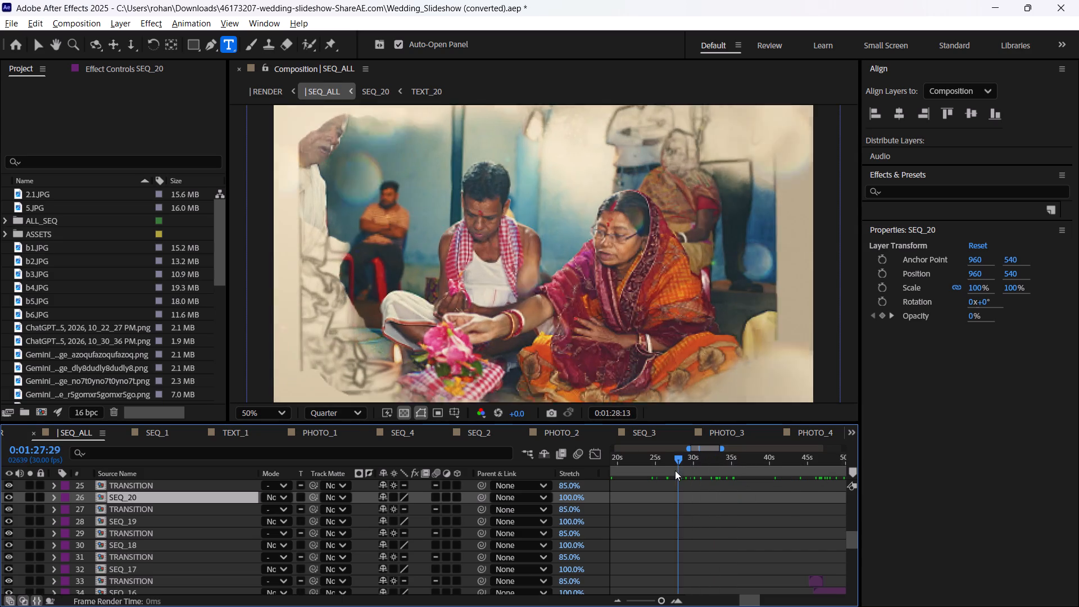
Move through the SEQ_ALL timeline to the turmeric-ceremony shot titled গায়ে হলুদ and open its SEQ_7 composition.
drag(675, 470, 623, 475)
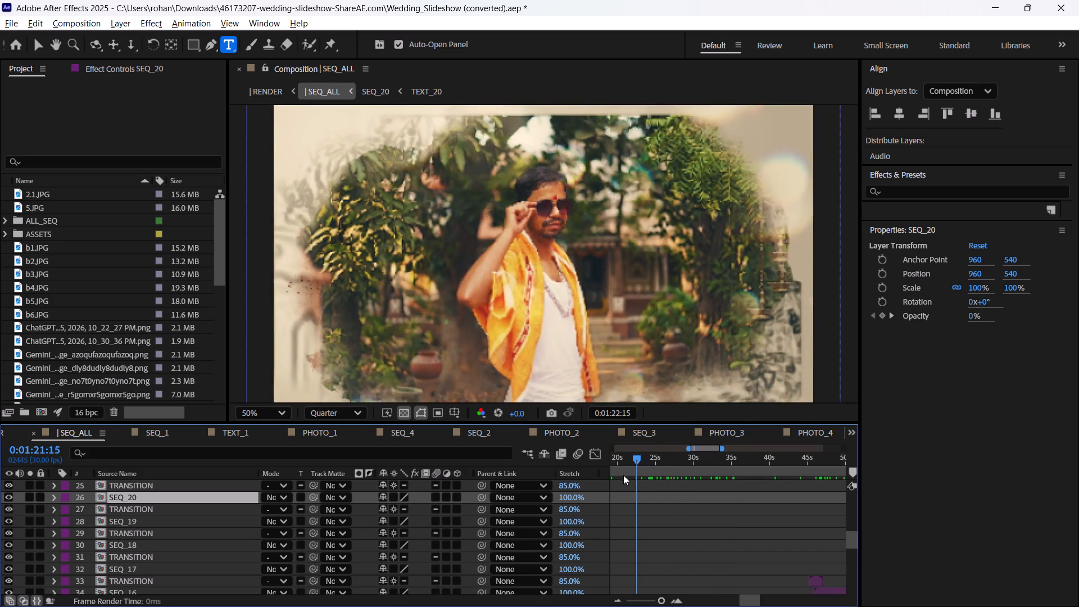
drag(623, 475, 612, 481)
scroll(661, 502, down, 2)
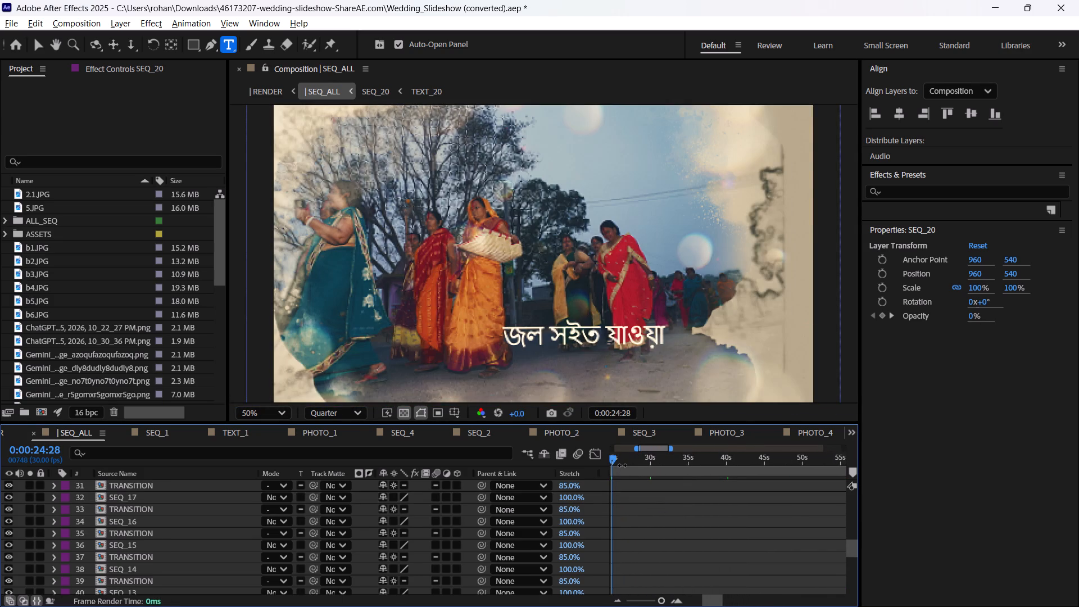
drag(622, 458, 730, 468)
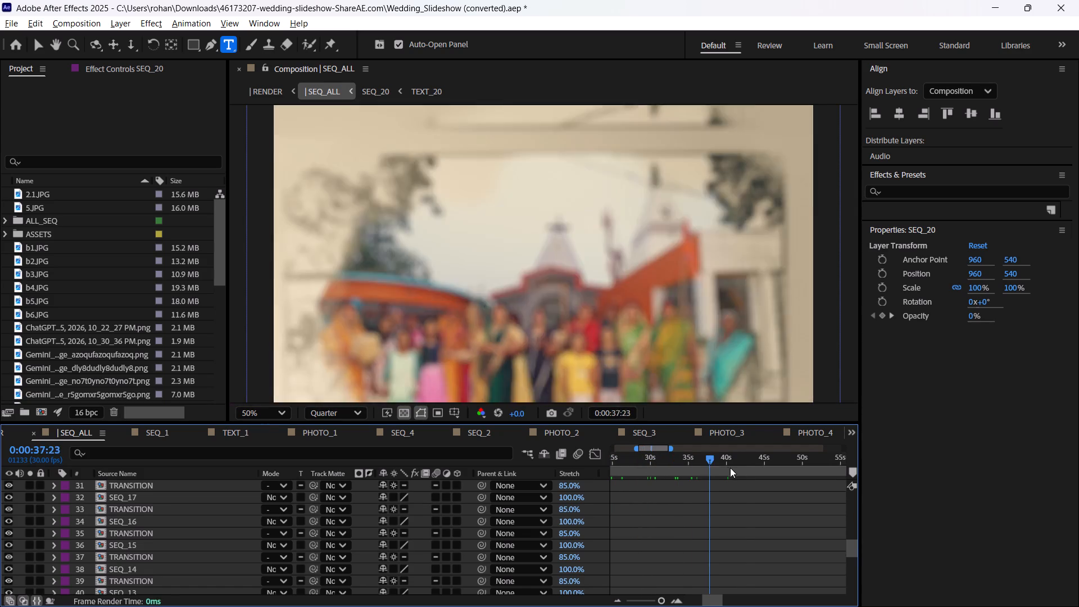
drag(730, 468, 791, 458)
scroll(776, 462, down, 7)
scroll(815, 530, up, 1)
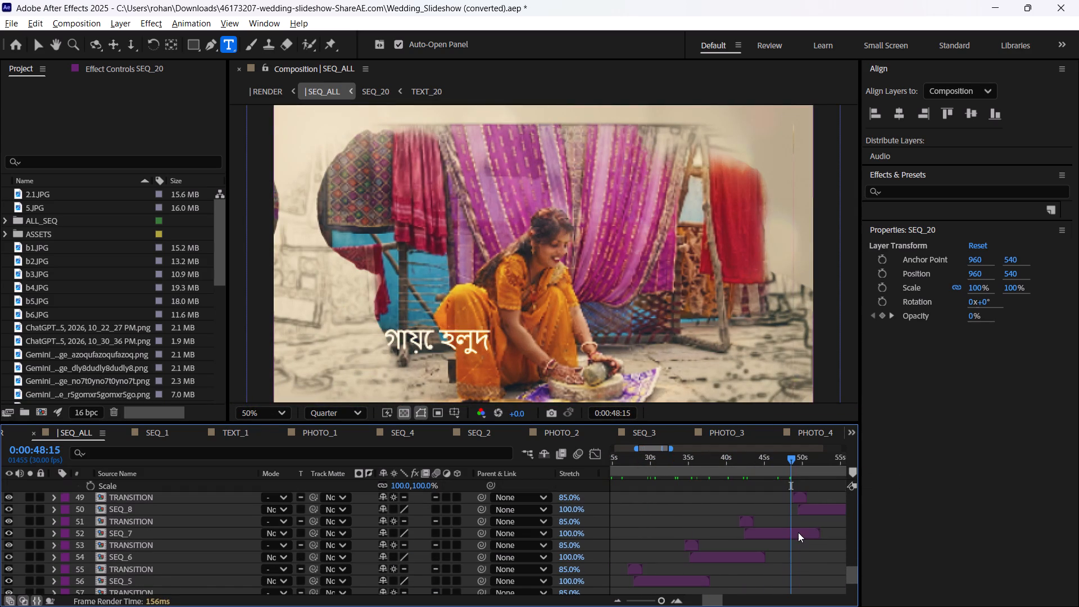
double_click(797, 532)
Set the TEXT_7 layer's scale to 60% in SEQ_7 to enlarge the Bengali title.
scroll(677, 541, down, 4)
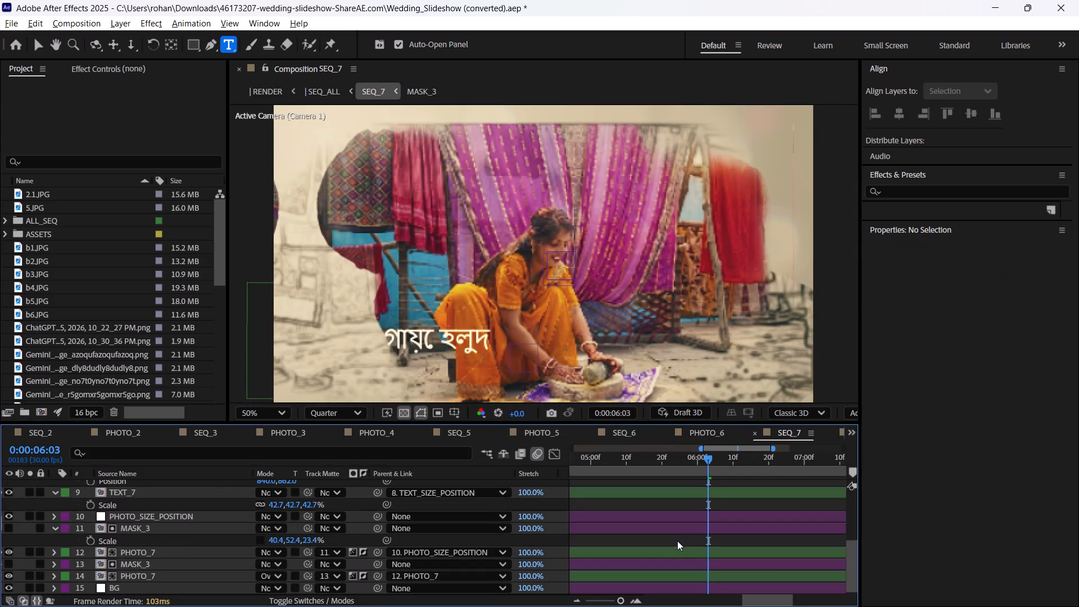
scroll(673, 533, up, 1)
click(673, 533)
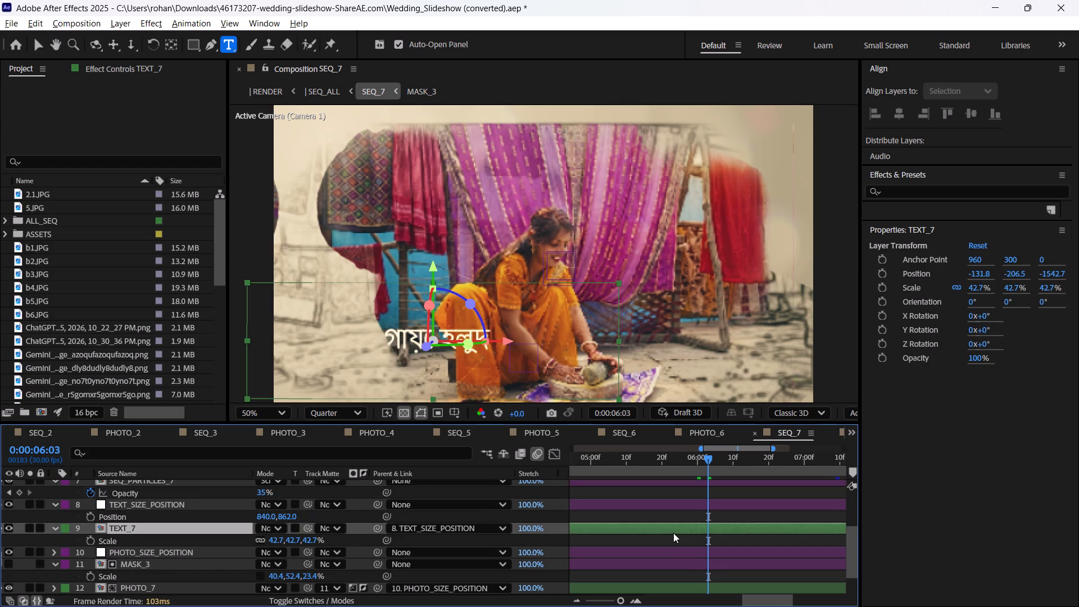
click(275, 538)
text(69)
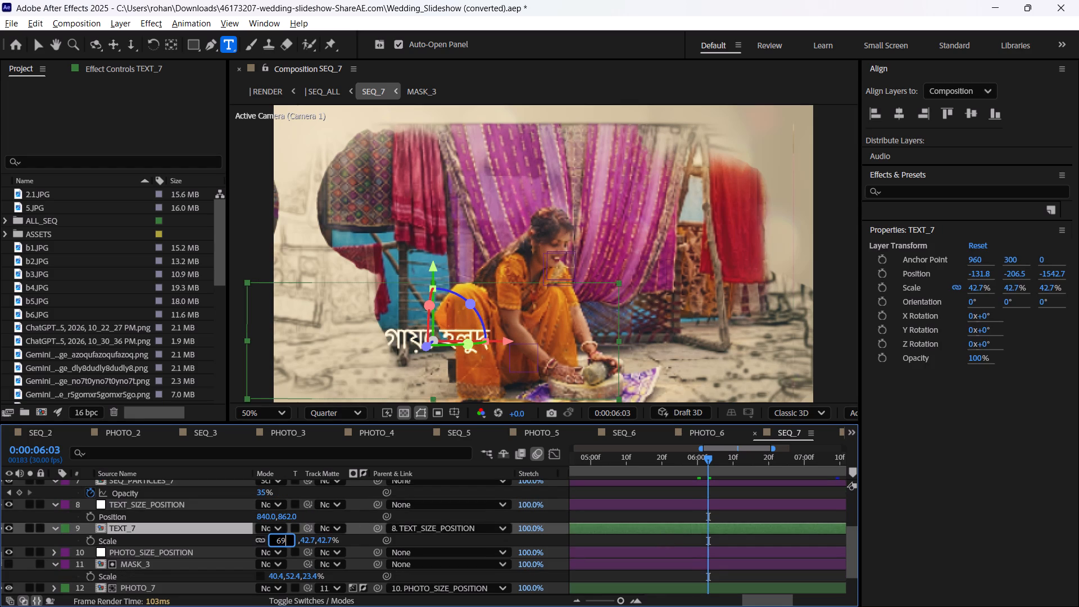
key(BackSpace)
key(0)
key(Return)
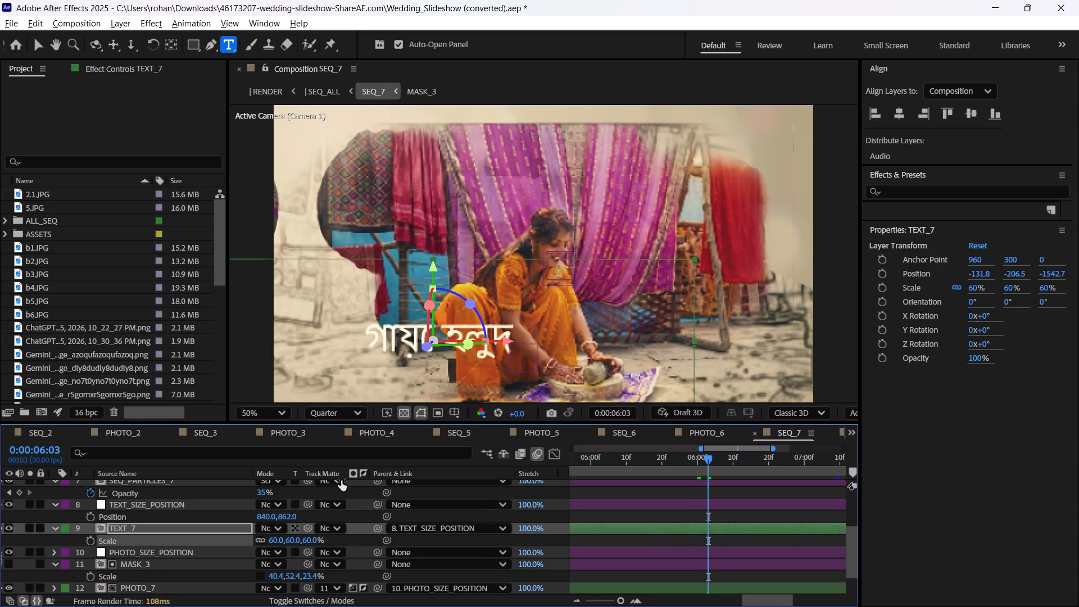
Return to SEQ_ALL, go back to the earlier shot titled জল সইত যাওয়া, and open its SEQ_4 composition.
click(312, 91)
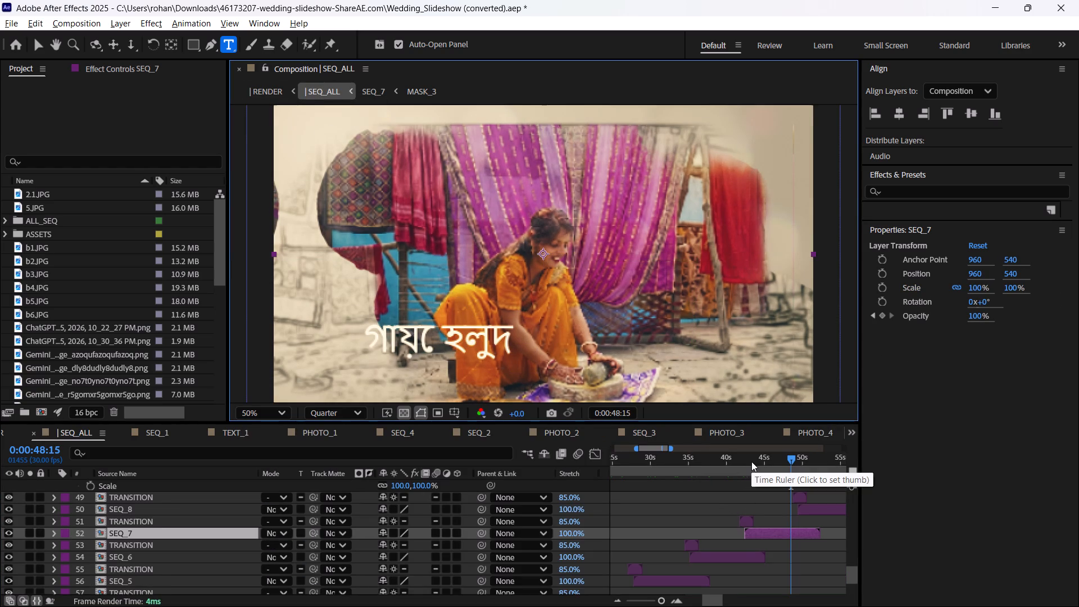
drag(755, 463, 742, 466)
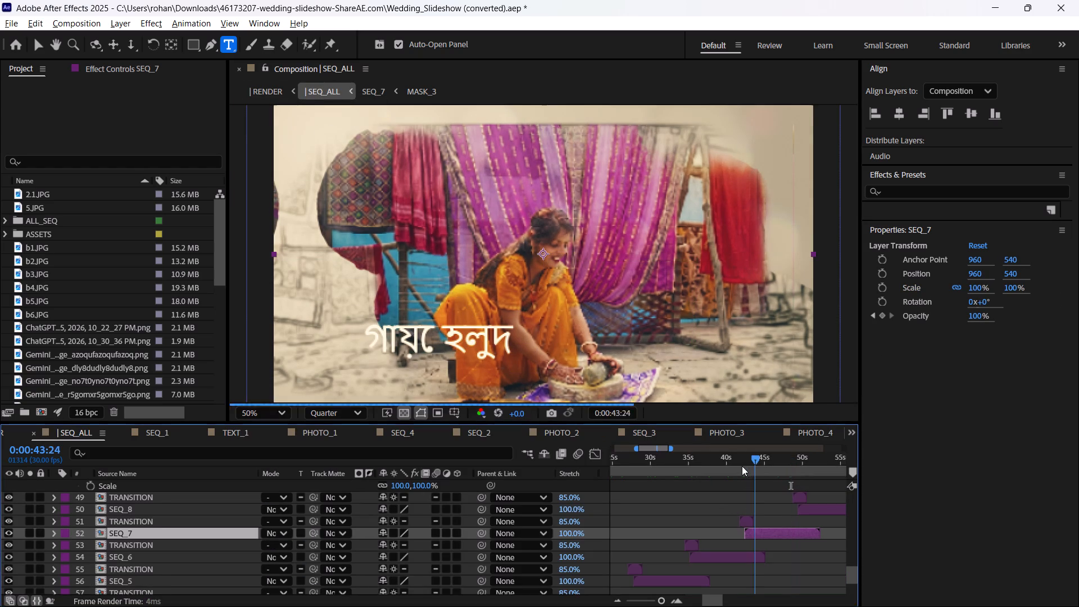
drag(742, 466, 665, 473)
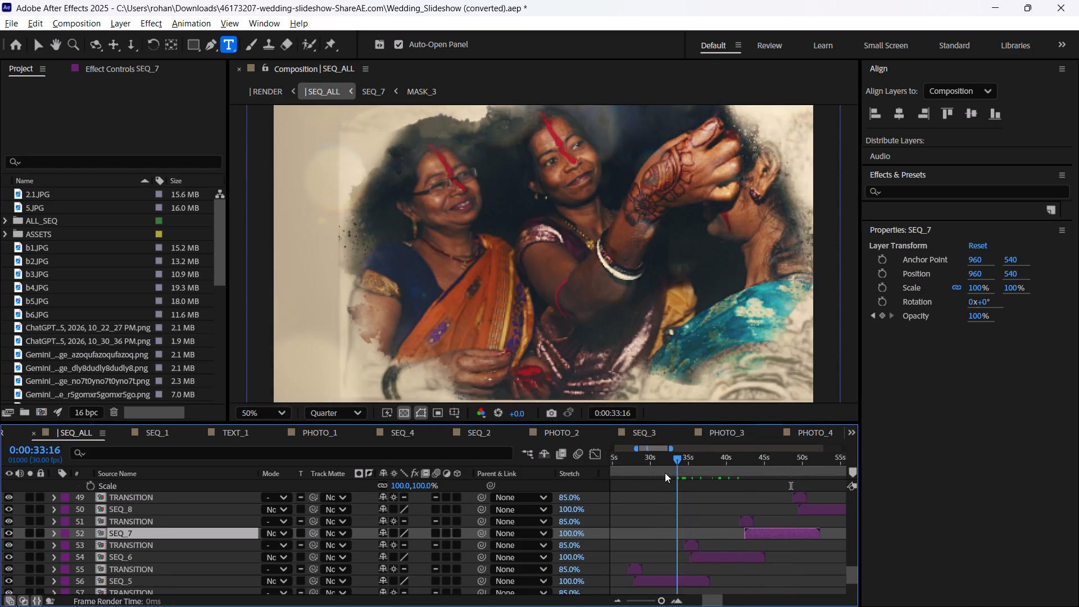
drag(665, 473, 636, 481)
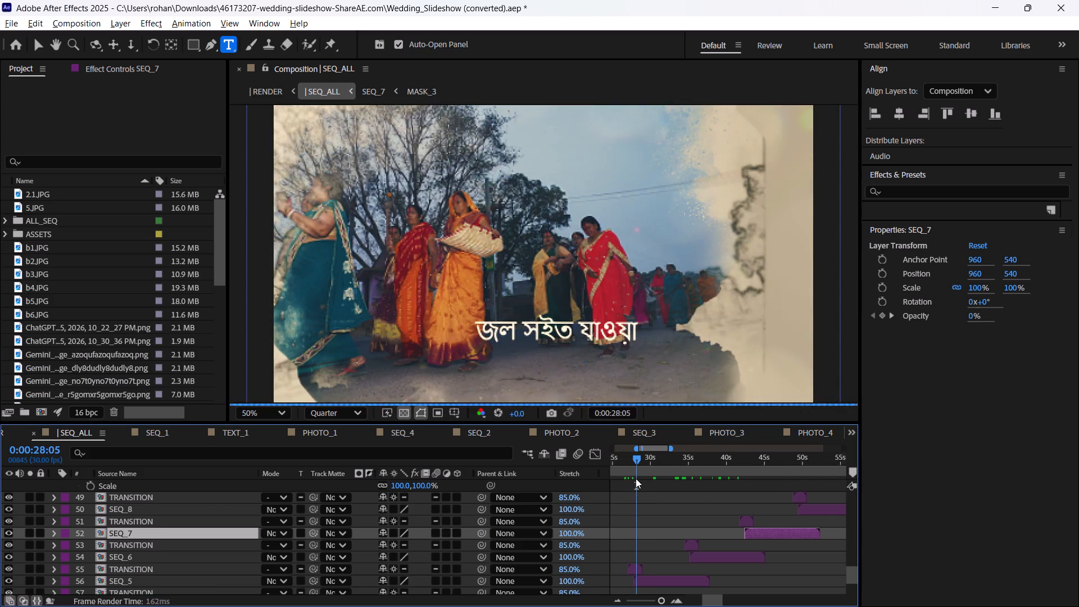
scroll(633, 493, down, 1)
drag(624, 456, 665, 473)
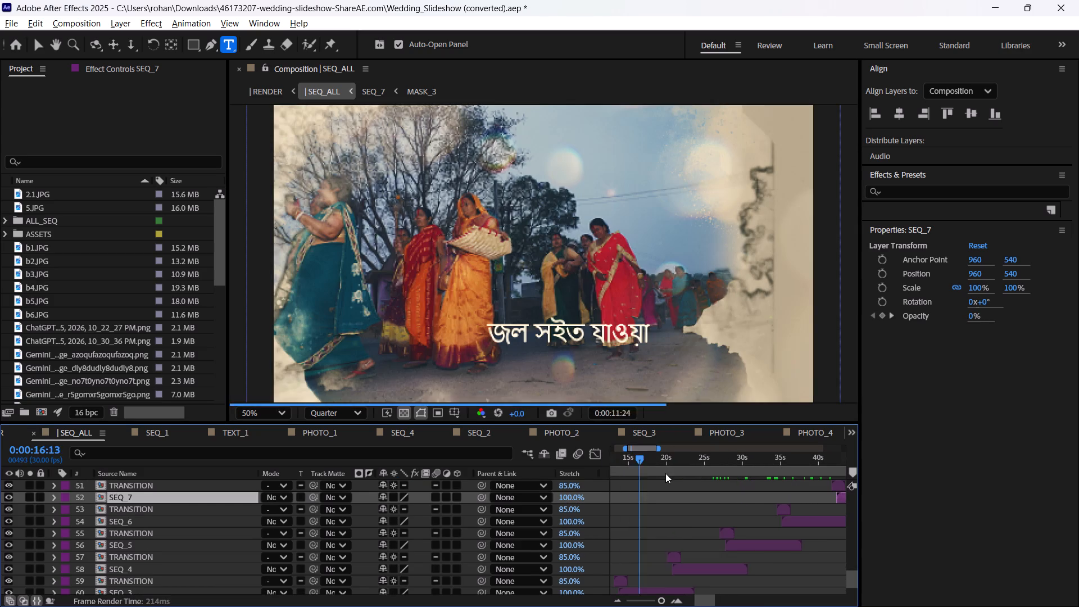
drag(665, 473, 688, 474)
double_click(704, 564)
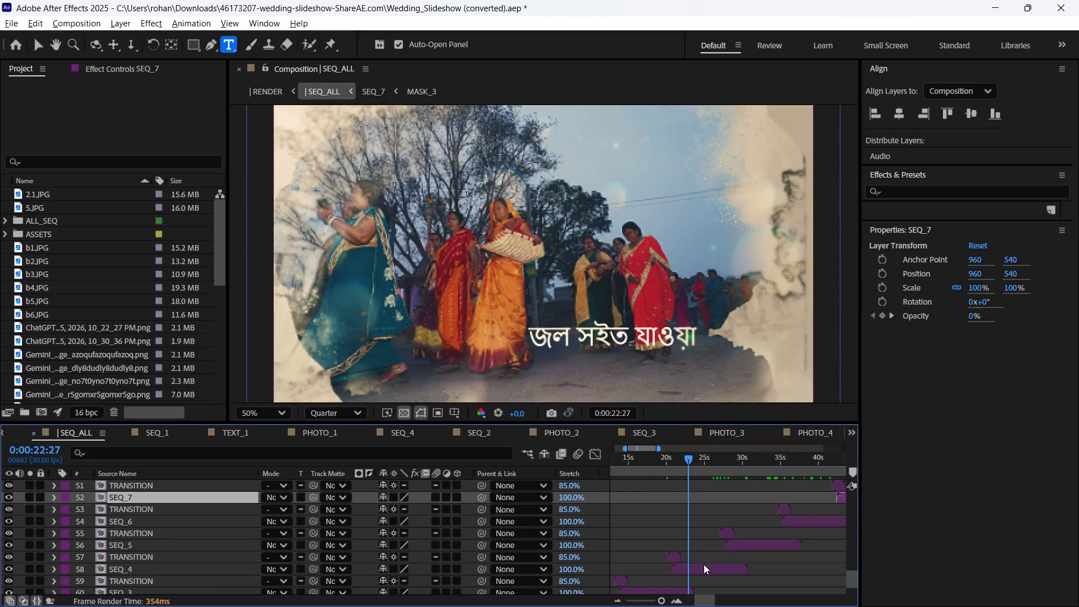
Set the TEXT_4 layer's scale to 60% in SEQ_4 to enlarge the Bengali title.
scroll(675, 569, down, 4)
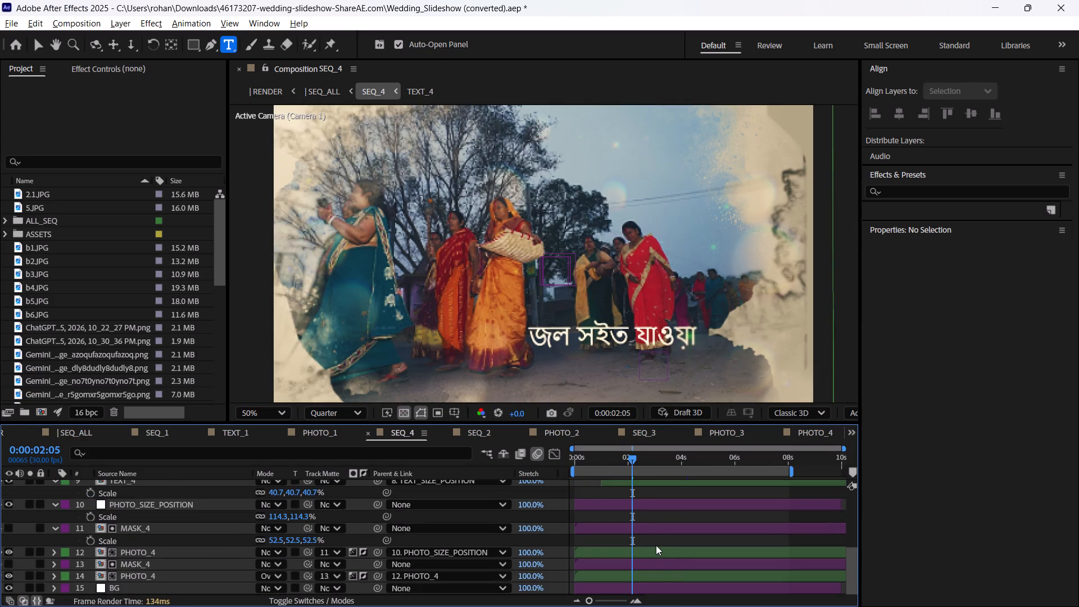
scroll(656, 545, up, 1)
double_click(647, 515)
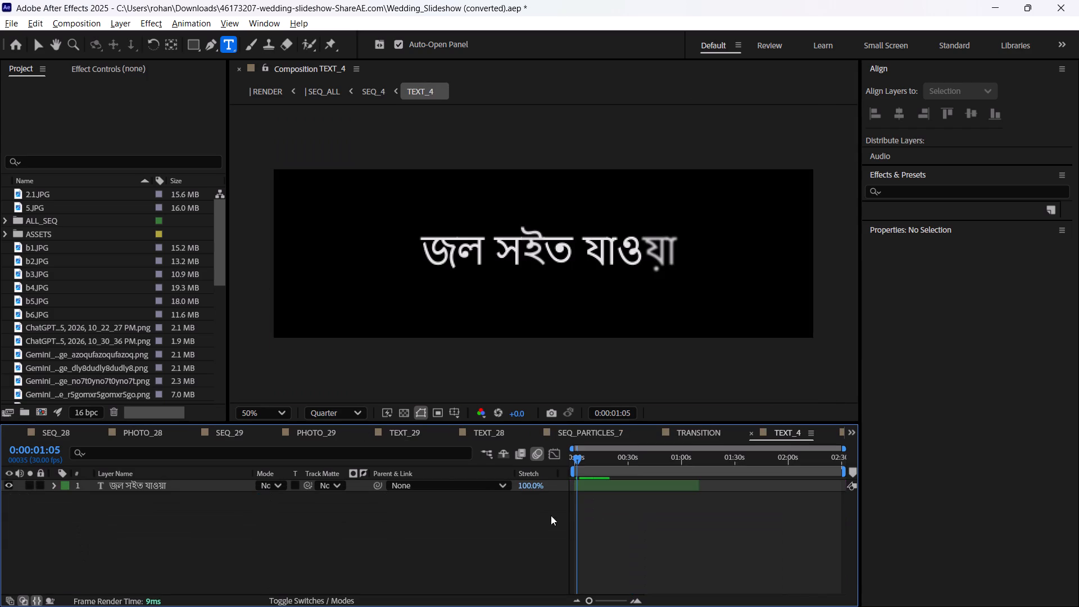
click(374, 89)
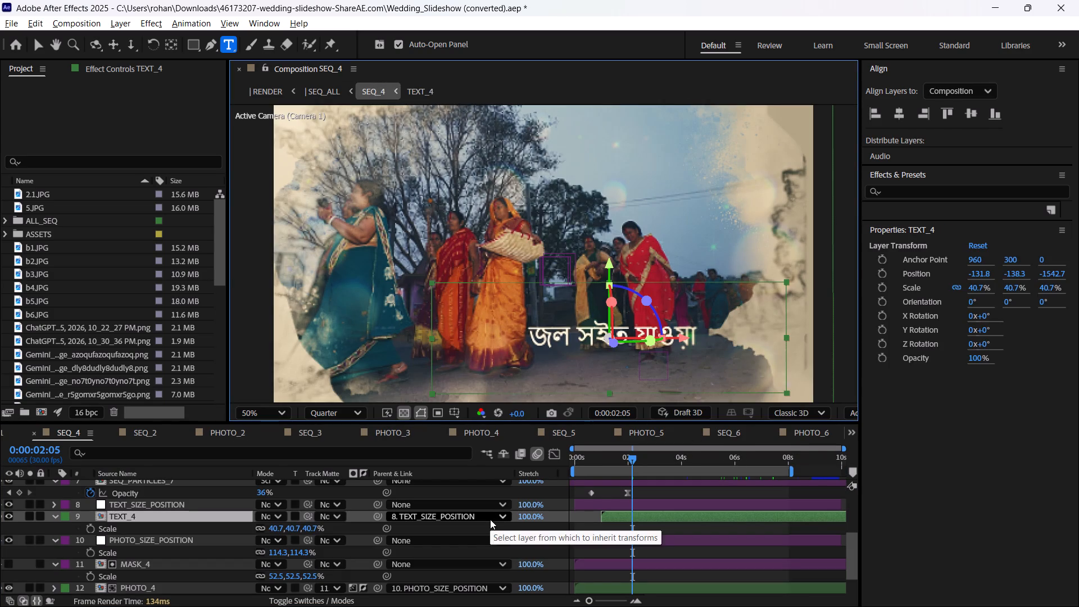
click(283, 531)
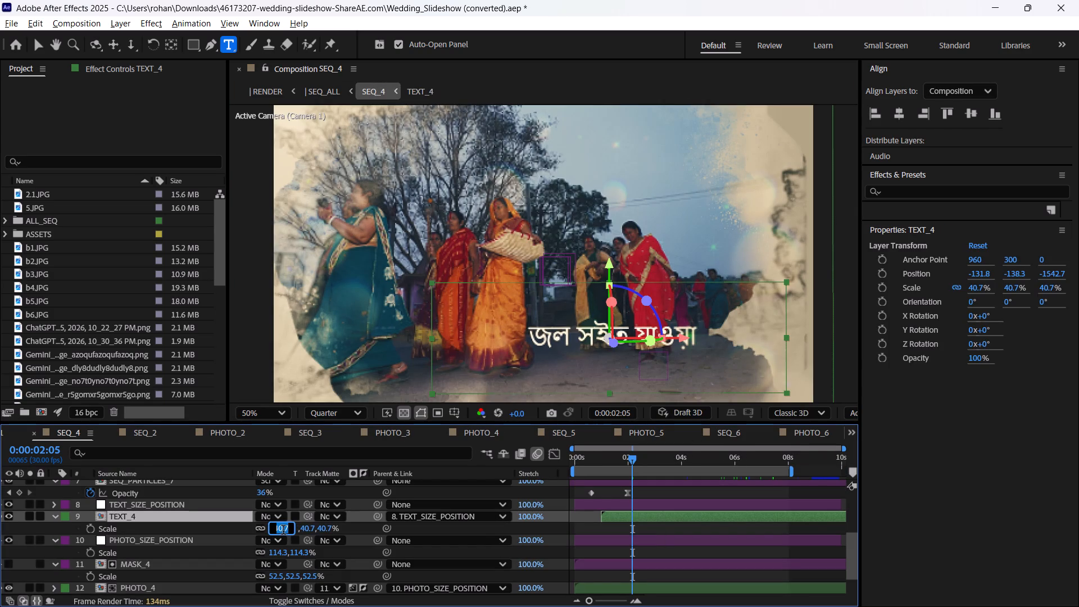
text(60)
key(Return)
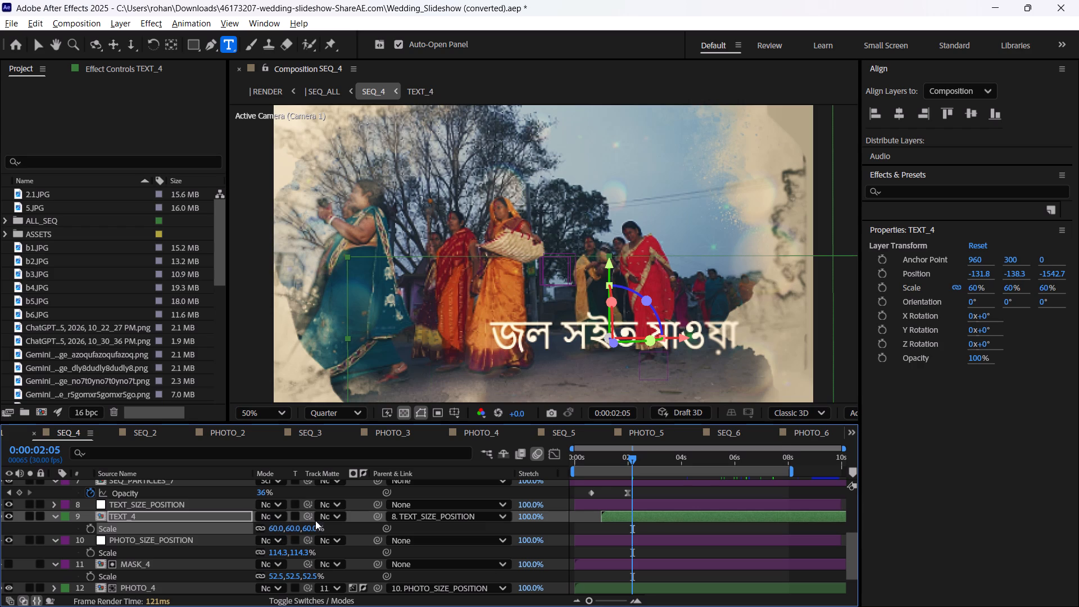
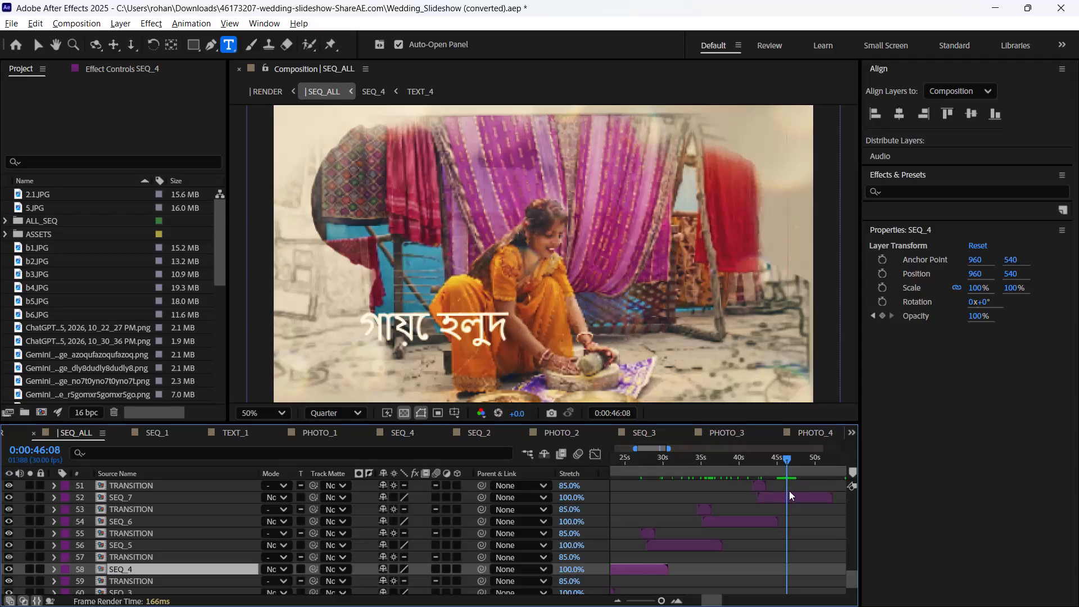
Open the TEXT_7 composition nested in SEQ_7 and select the whole গায়ে হলুদ title text for editing.
double_click(796, 493)
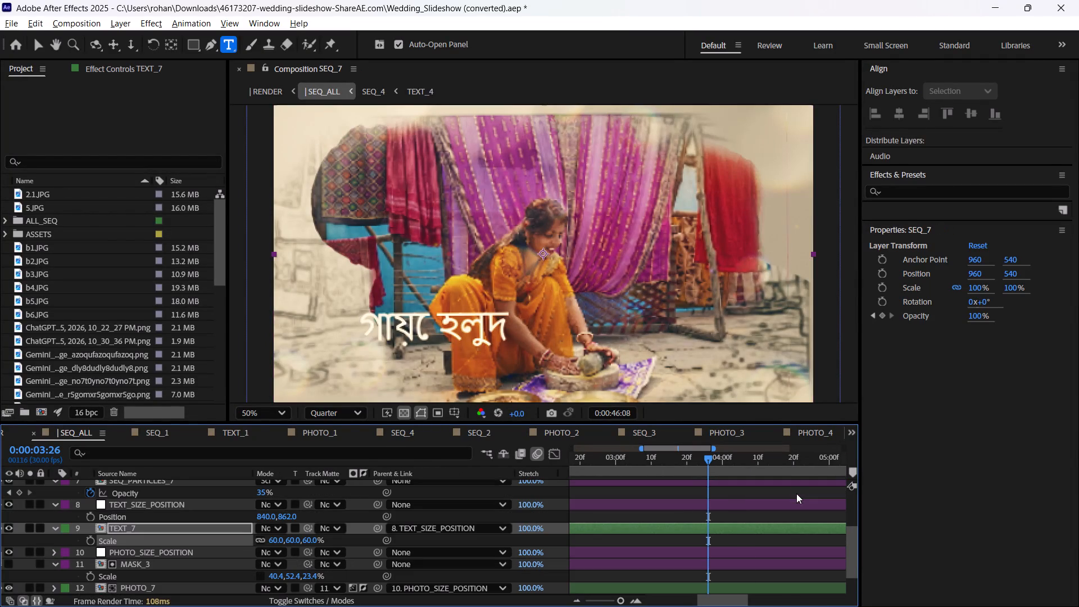
double_click(682, 528)
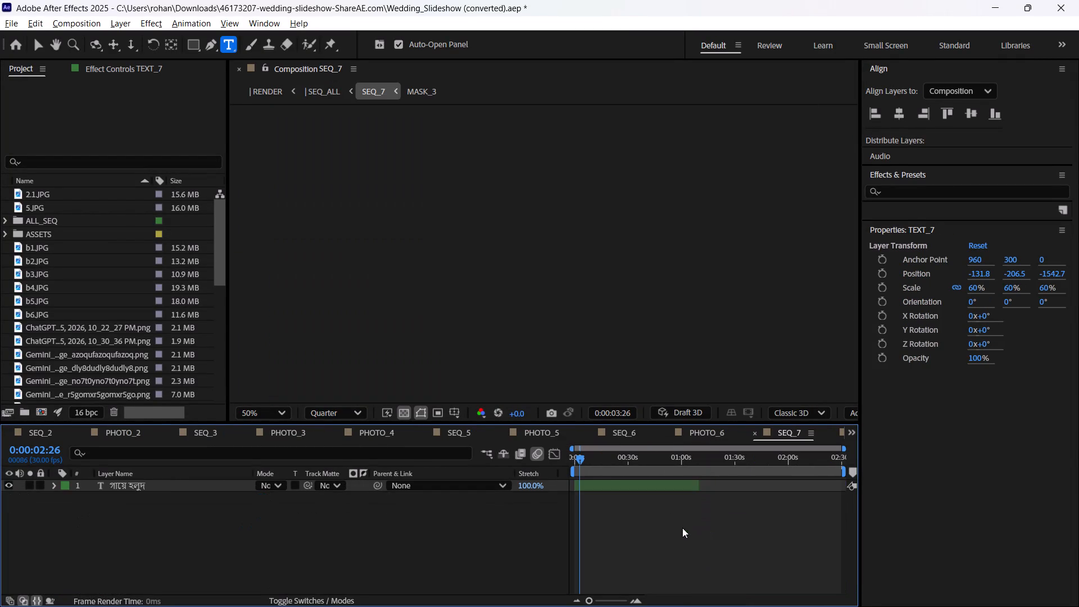
double_click(627, 486)
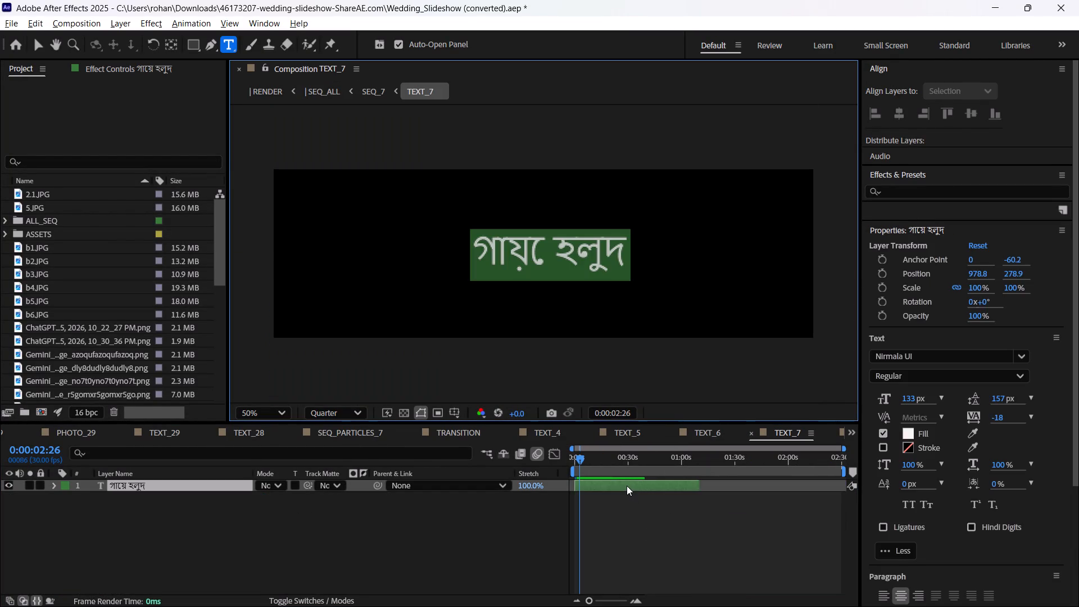
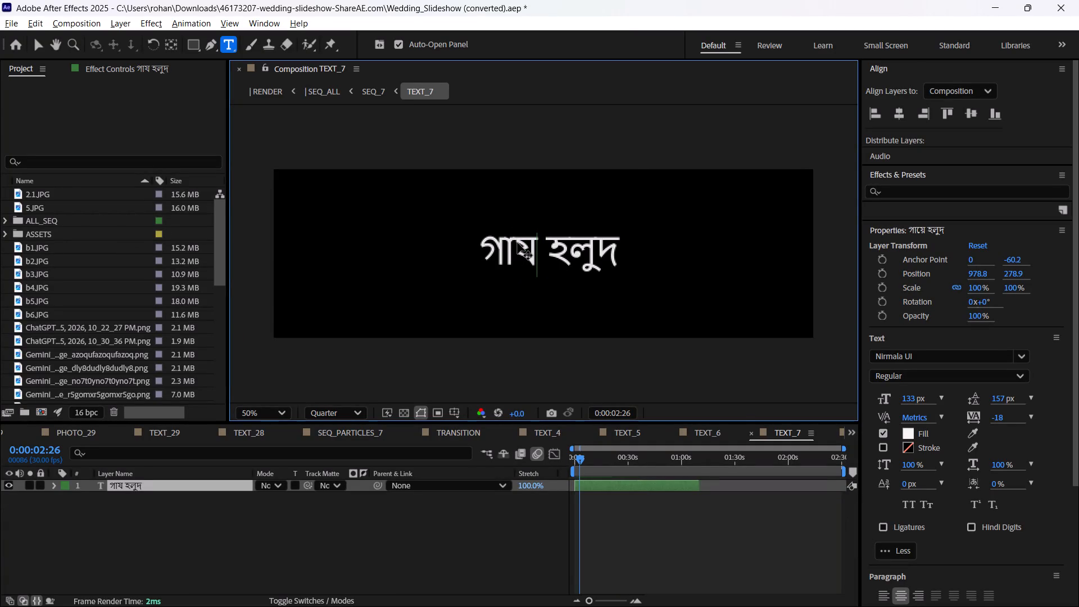
Copy the highlighted য়ে characters in the TEXT_7 title, and delete their dot and vowel sign so it reads গায হলুদ.
key(ctrl+c)
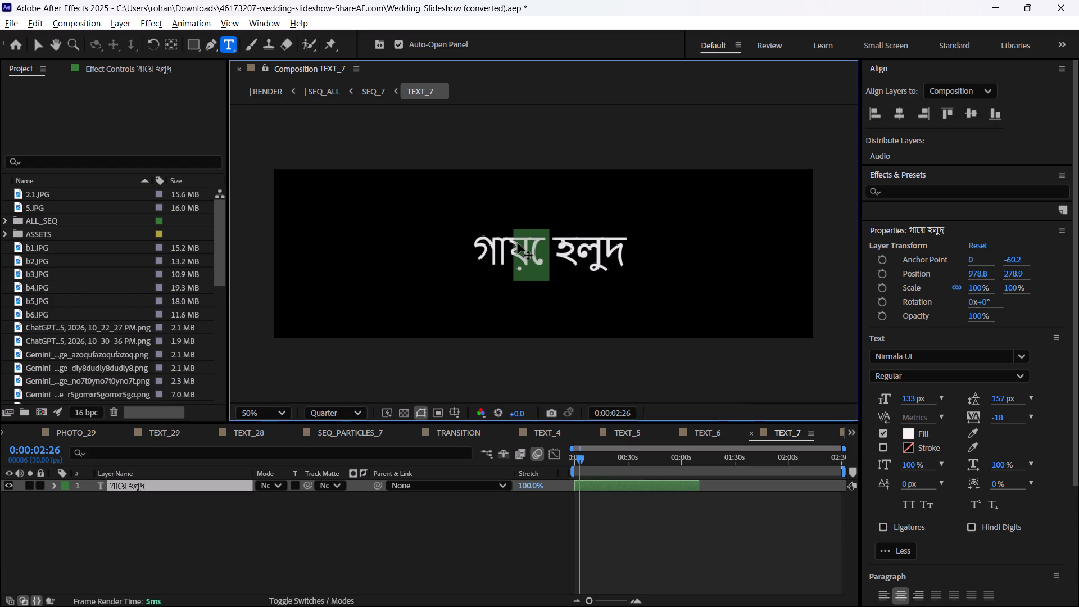
key(ctrl+c)
key(ctrl+c)
key(ctrl+c)
key(ctrl+c)
key(BackSpace)
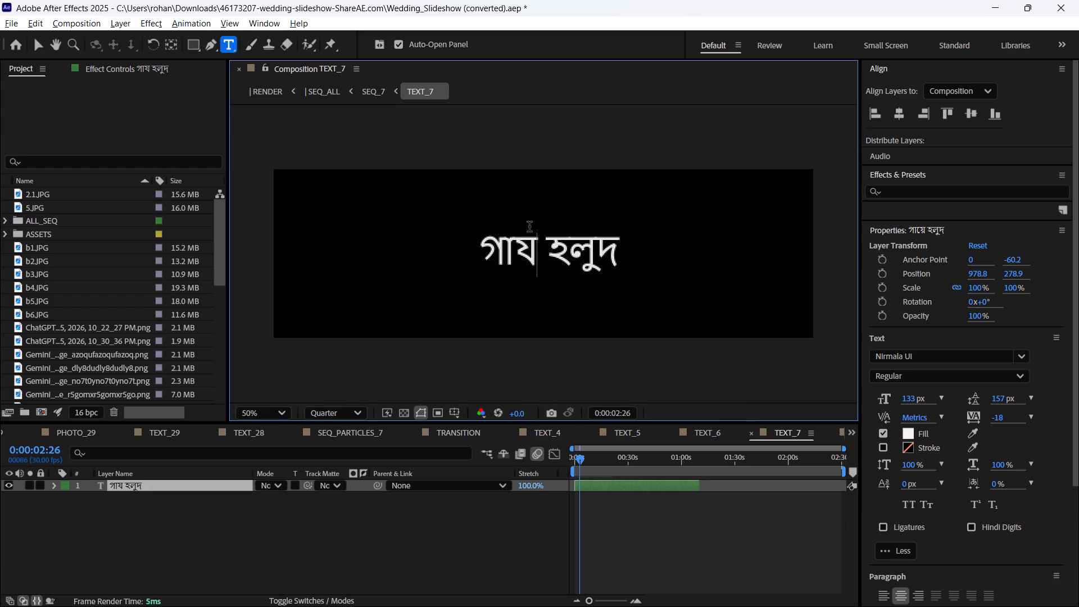
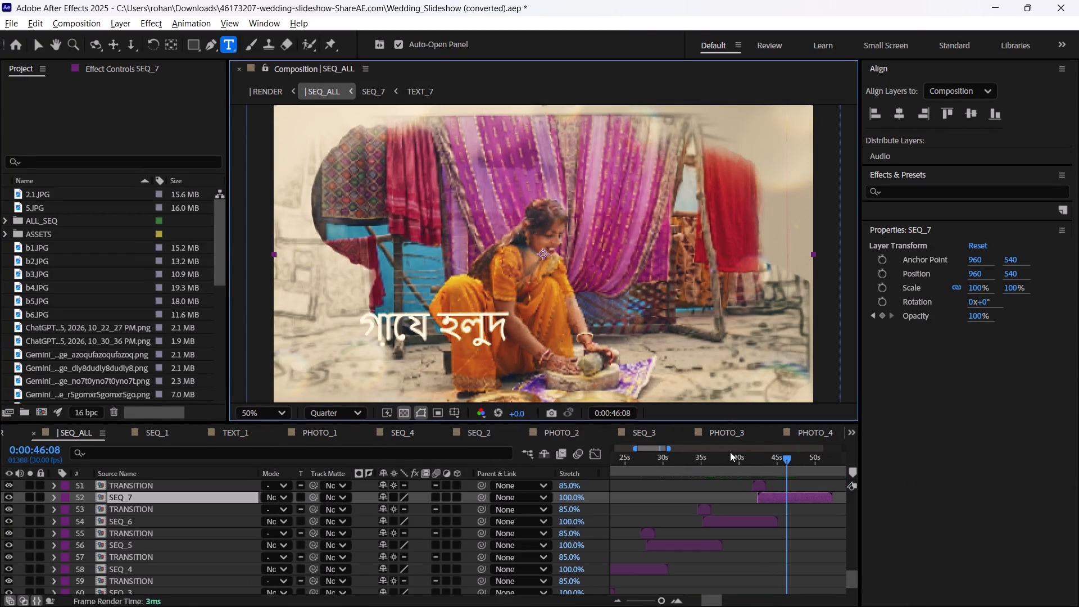
Move the SEQ_ALL current time back to about 0:00:26:29 to view the জল সইত যাওয়া title slide.
drag(740, 456, 674, 469)
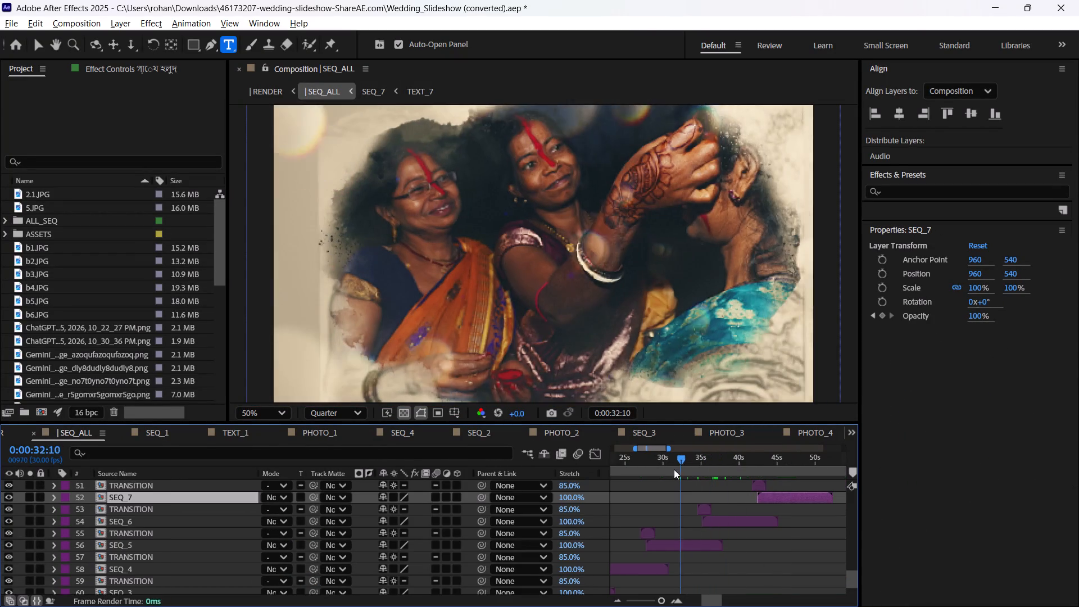
drag(674, 469, 640, 481)
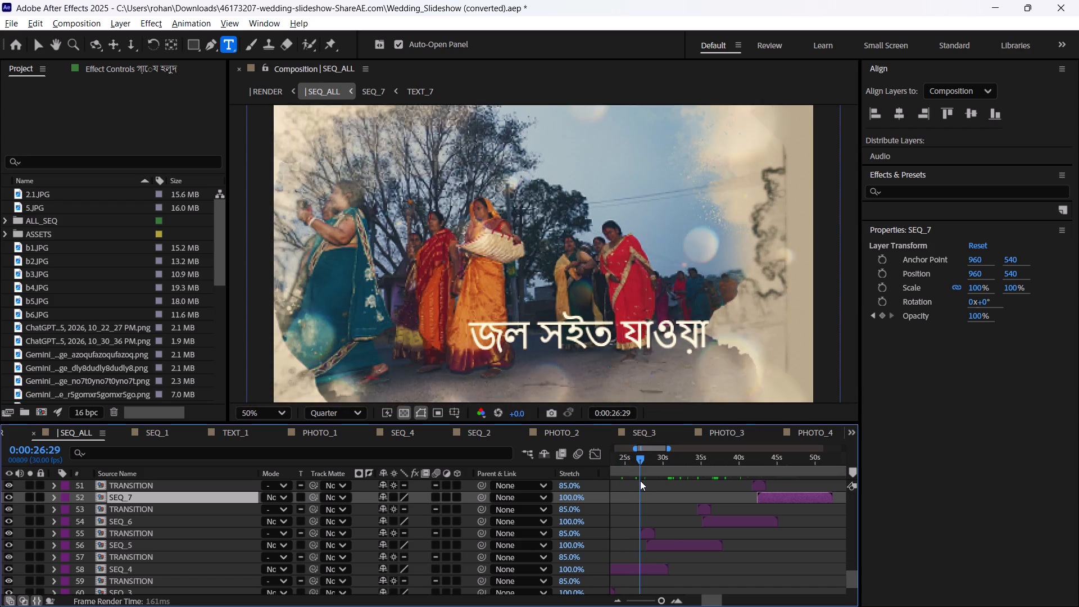
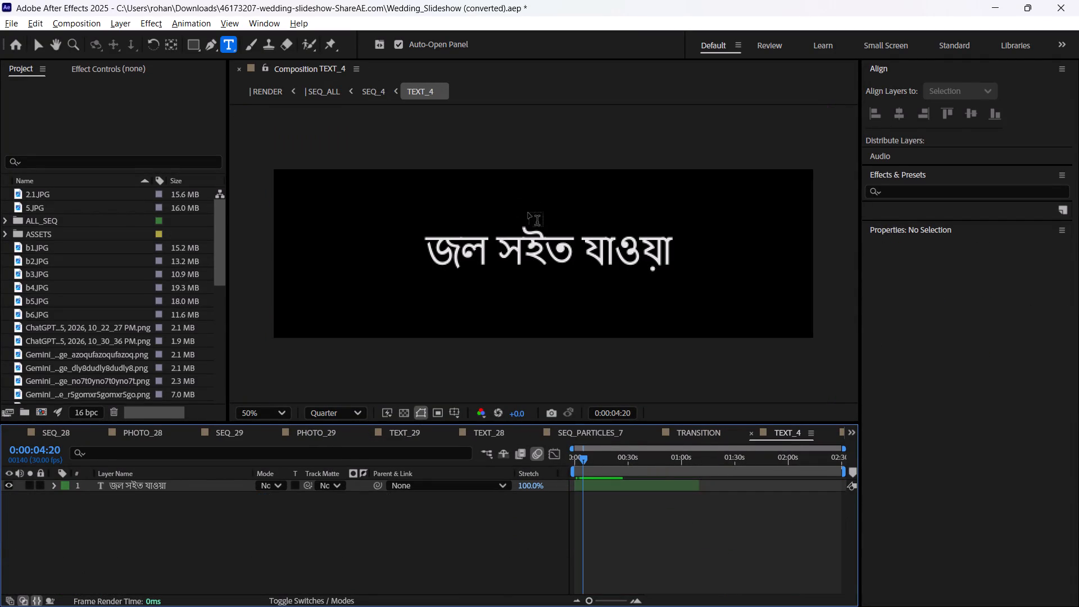
Open the জল সইত যাওয়া title in the TEXT_4 composition for text editing, within the word সইত.
click(547, 240)
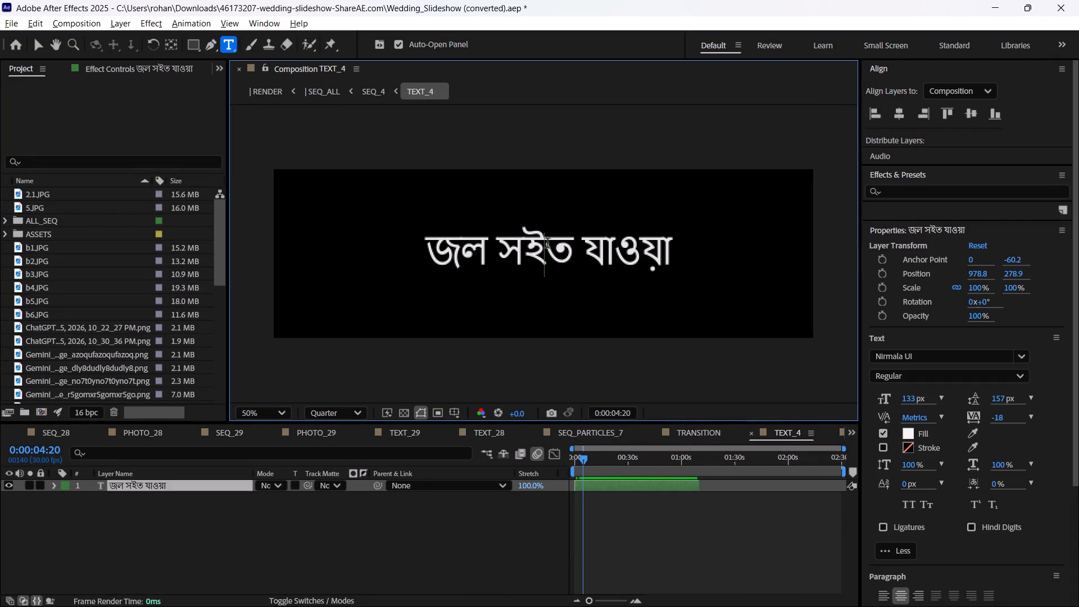
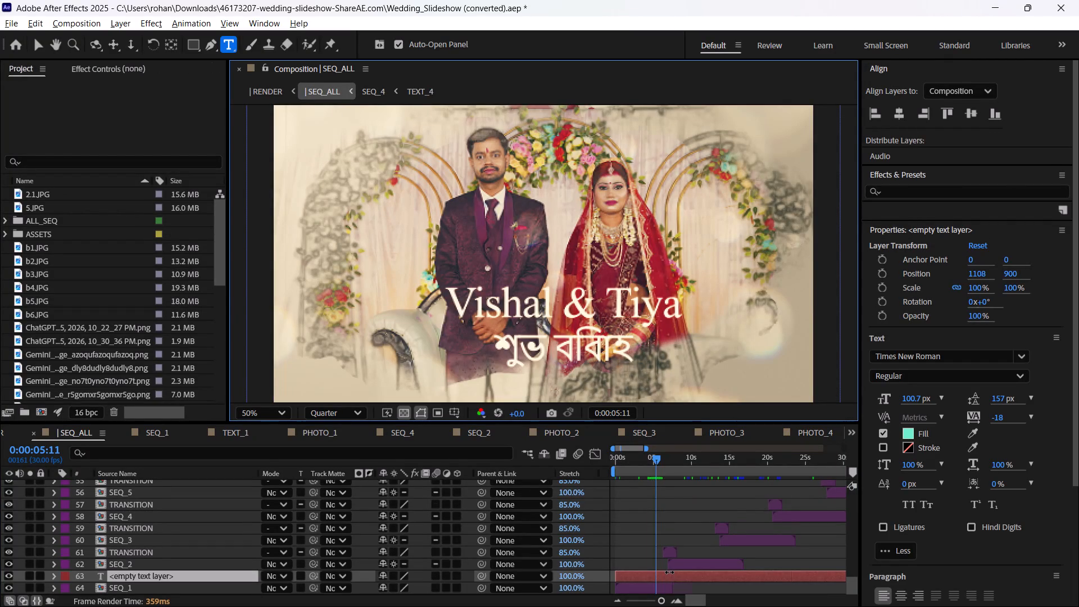
Open the TEXT_1 title composition nested inside SEQ_1.
double_click(665, 586)
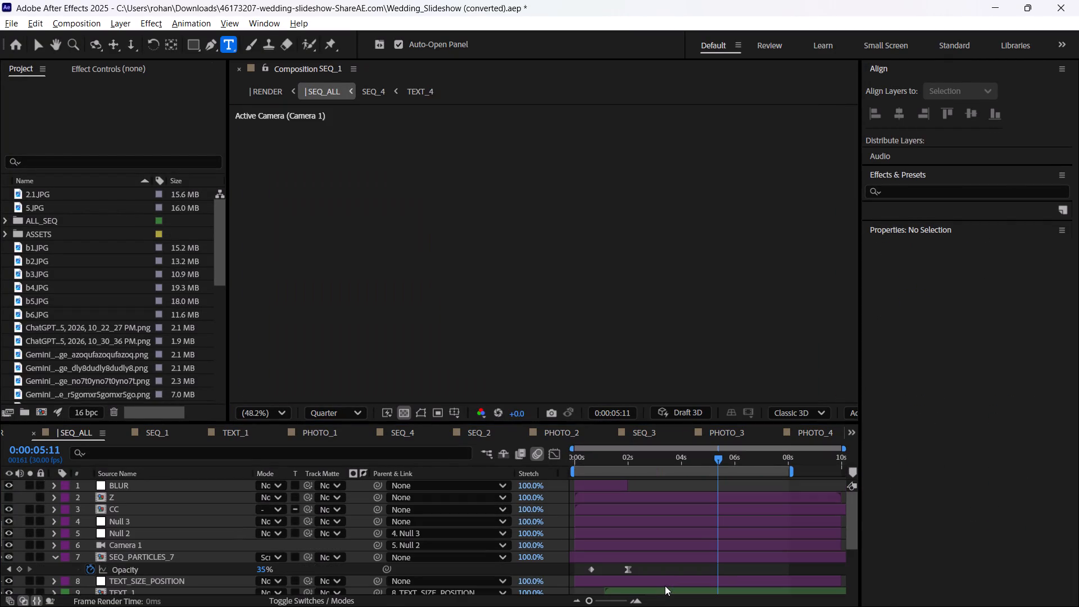
scroll(667, 546, down, 2)
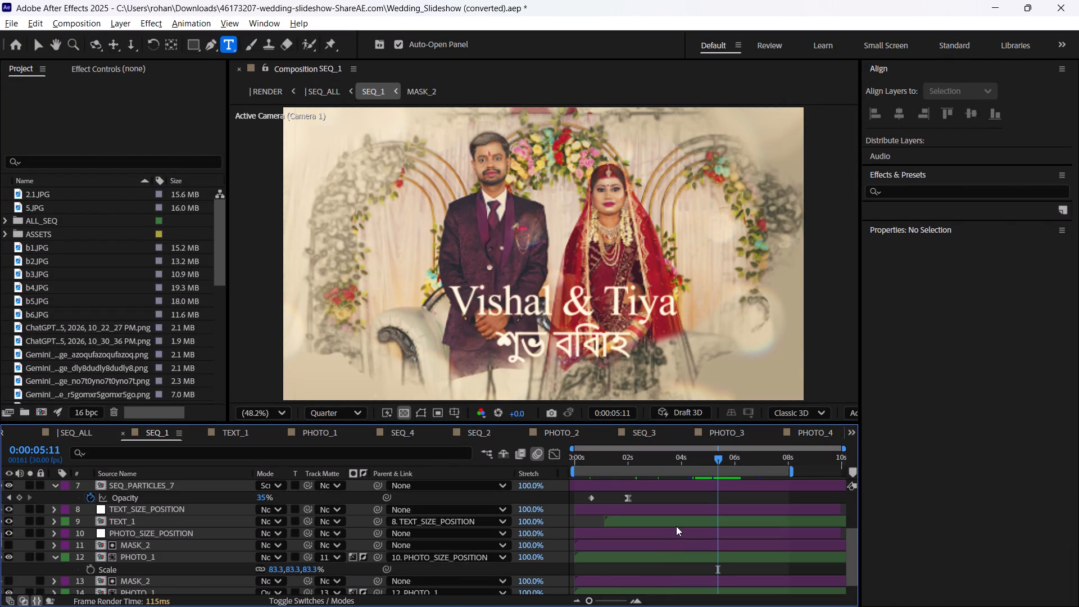
double_click(677, 526)
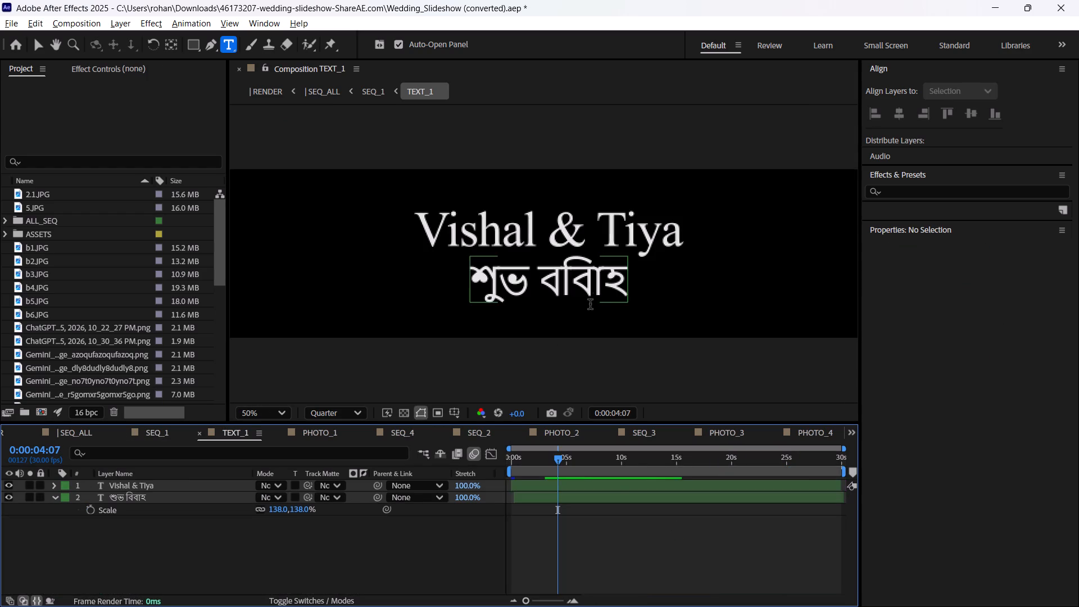
Copy the misplaced ি vowel sign from the second word of TEXT_1's Bengali title and delete it there.
drag(572, 279, 566, 277)
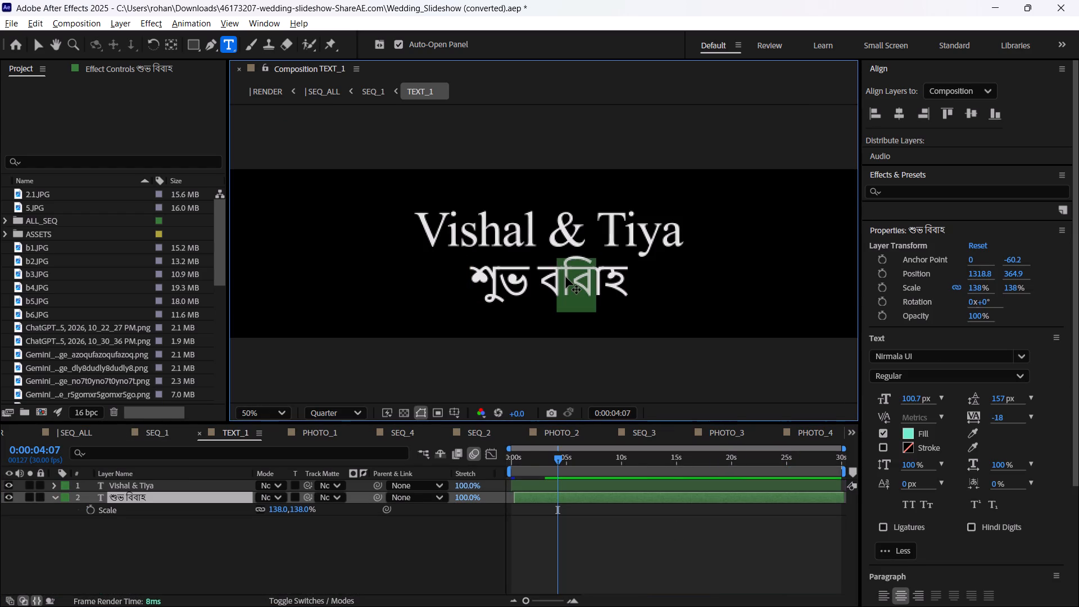
key(ctrl+c)
key(ctrl+c)
key(ctrl+c)
key(ctrl+c)
key(ctrl+c)
key(ctrl+c)
key(ctrl+c)
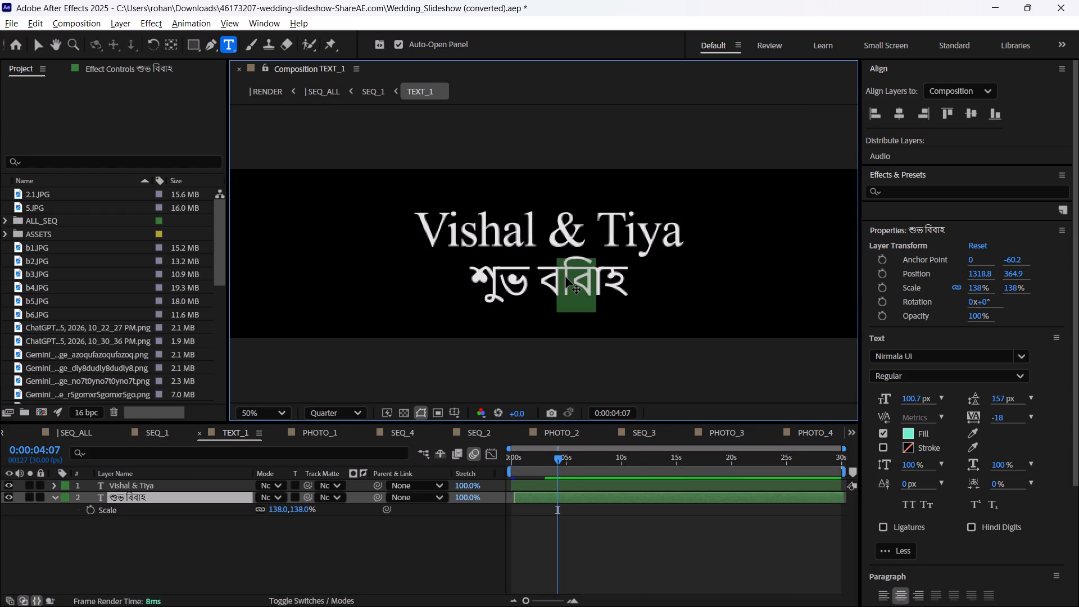
key(ctrl+c)
key(BackSpace)
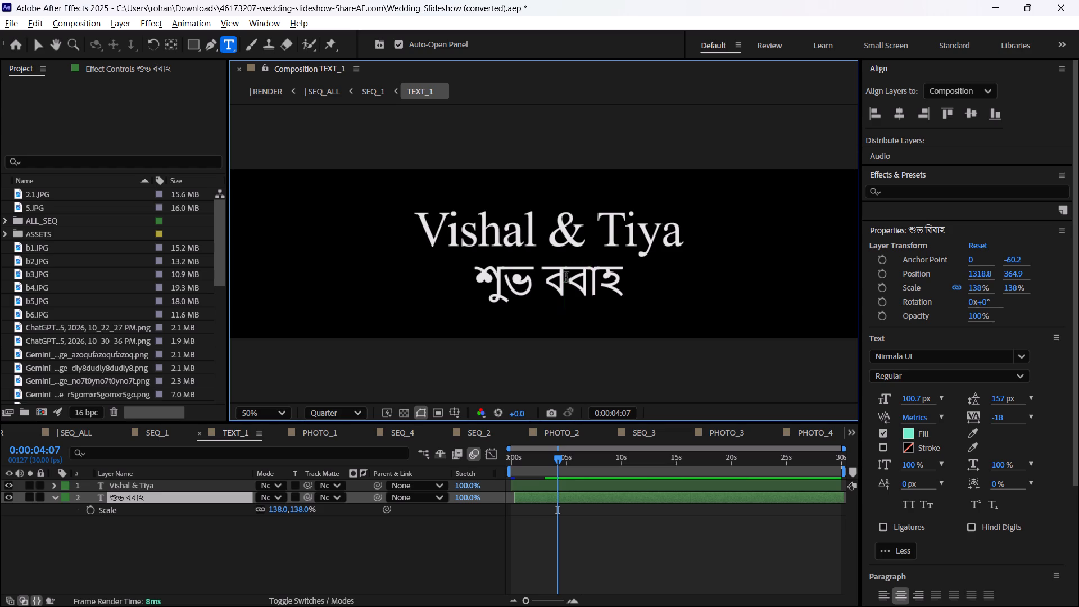
Place the text insertion point just before the first ব in the second word of the Bengali title.
click(548, 278)
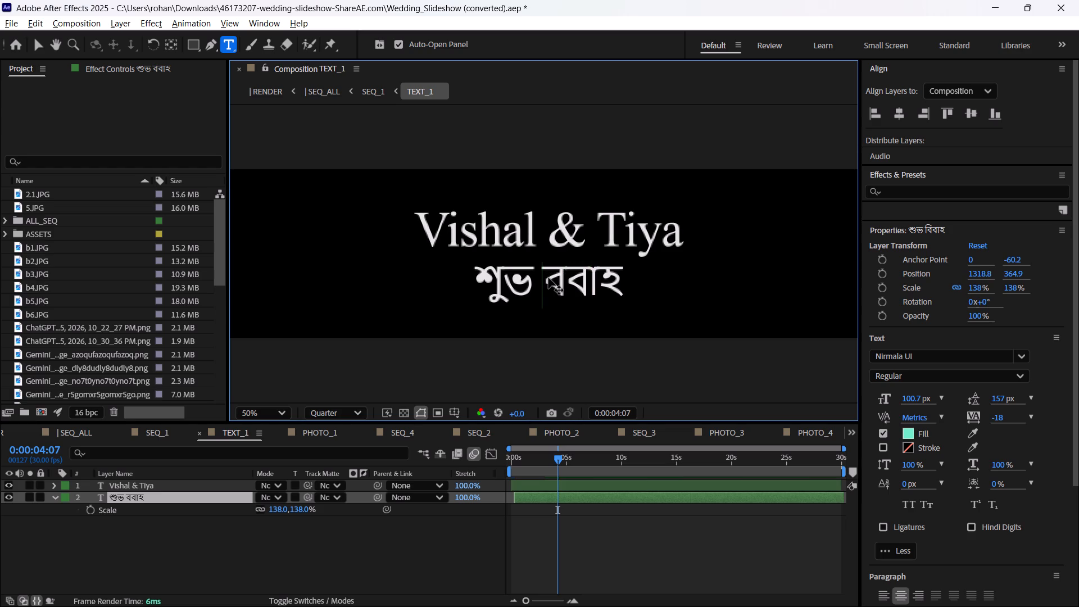
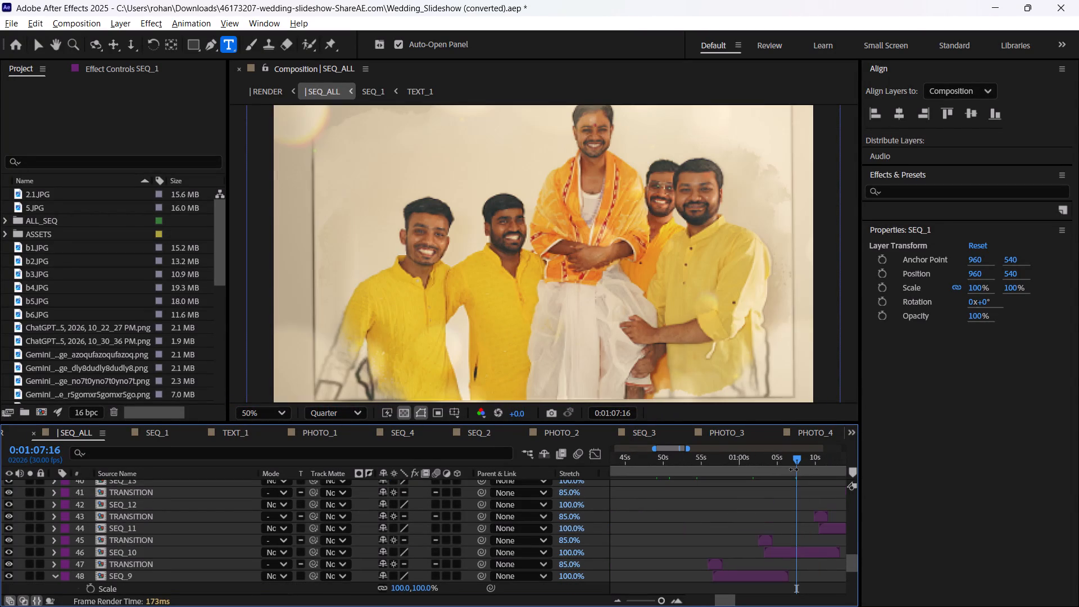
Scrub through the rest of the SEQ_ALL composition, from about 1:07 to 3:16, and check the title text on its photo slides.
drag(796, 460, 806, 472)
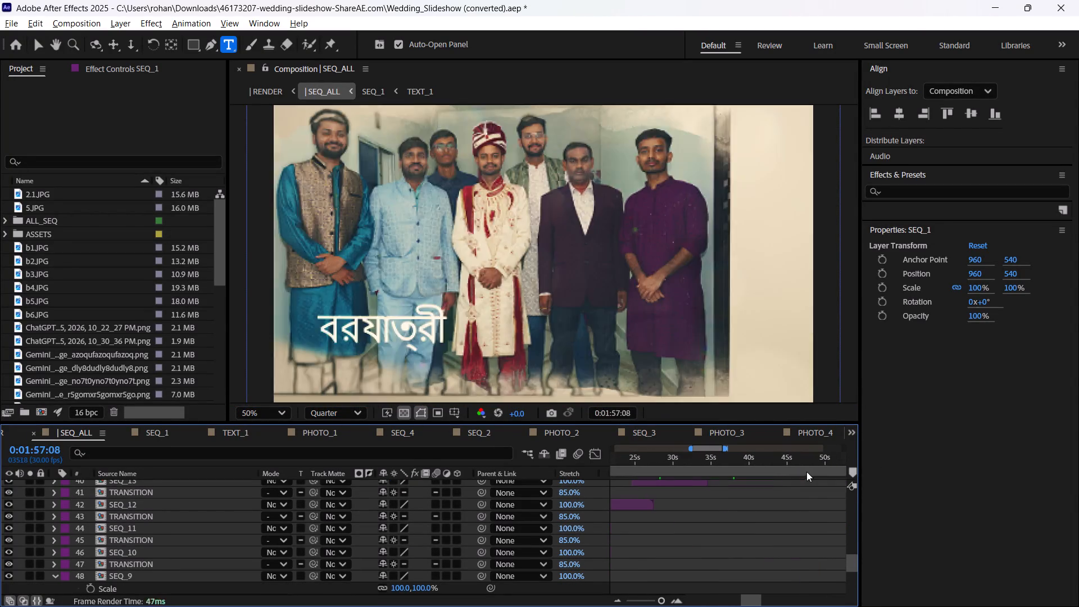
drag(806, 472, 804, 472)
scroll(803, 472, up, 3)
drag(803, 462, 841, 459)
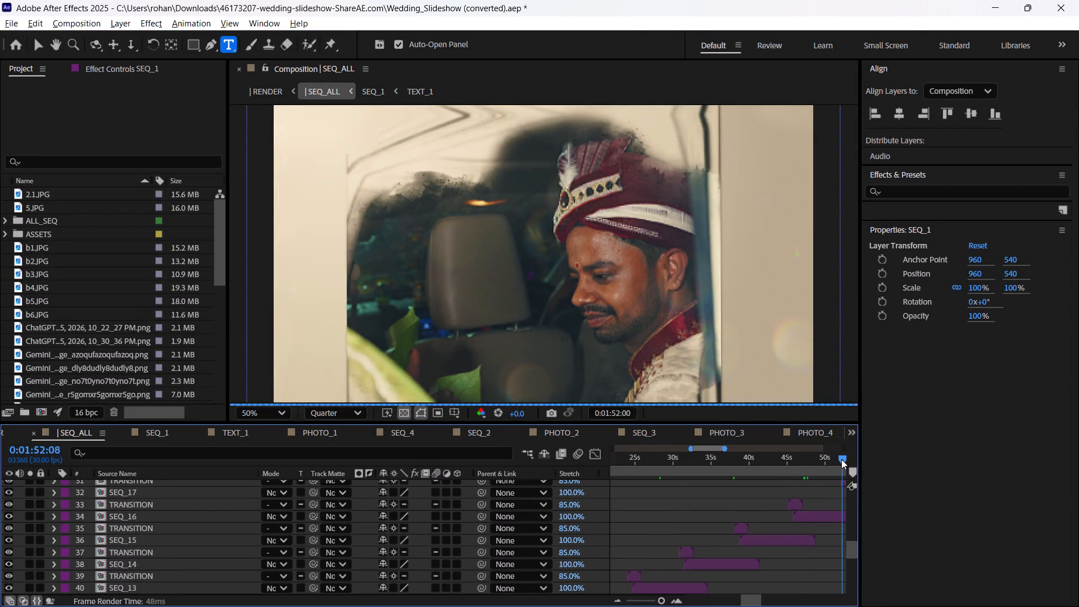
drag(841, 459, 800, 468)
scroll(800, 468, up, 3)
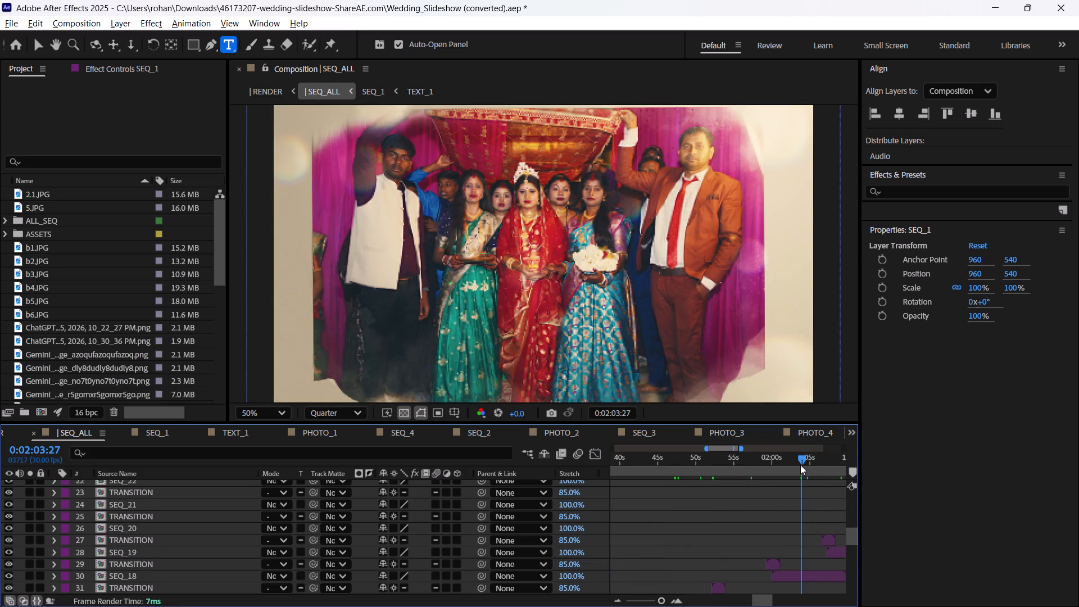
drag(800, 459, 800, 479)
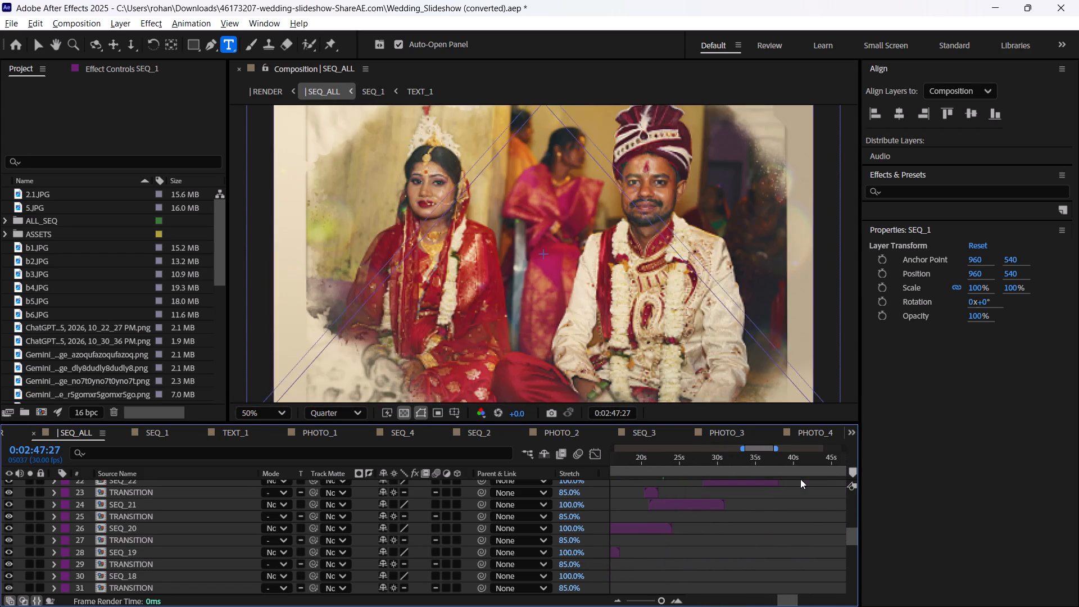
scroll(800, 479, up, 2)
drag(803, 462, 879, 452)
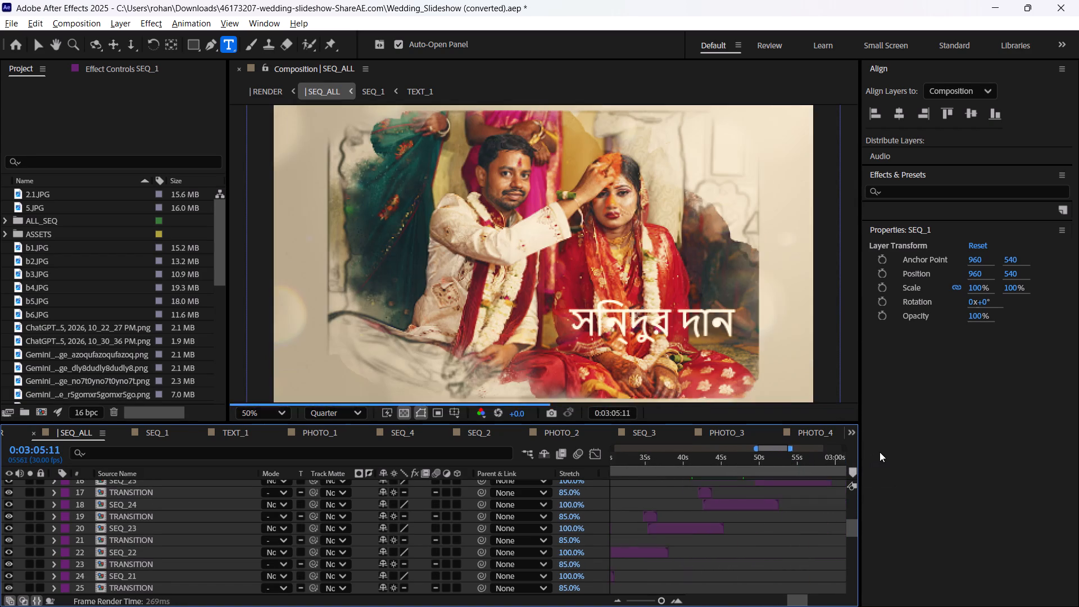
drag(879, 452, 773, 477)
scroll(773, 477, up, 4)
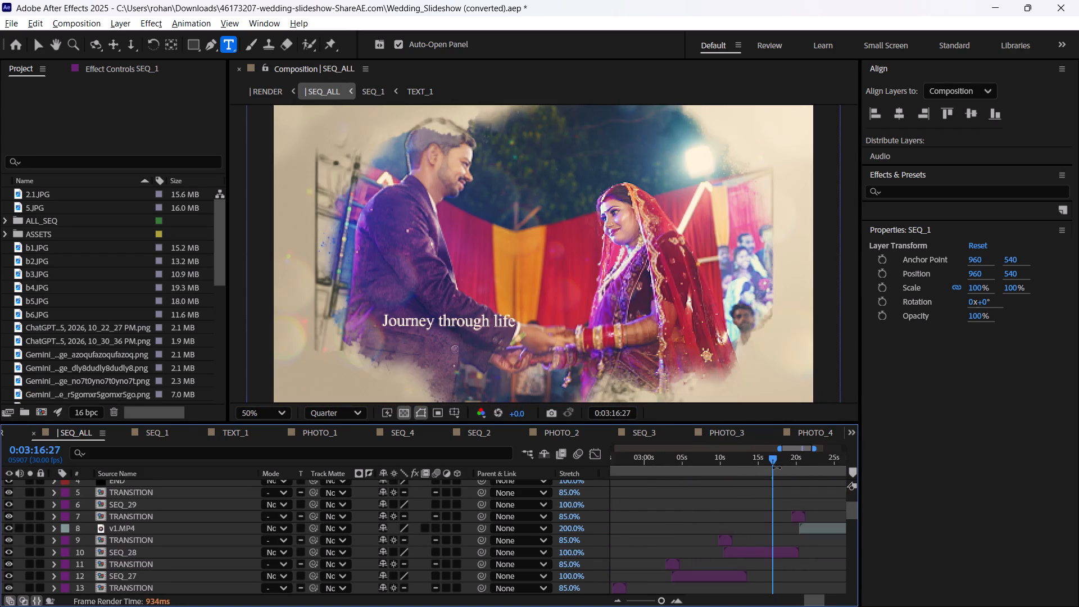
drag(771, 460, 711, 477)
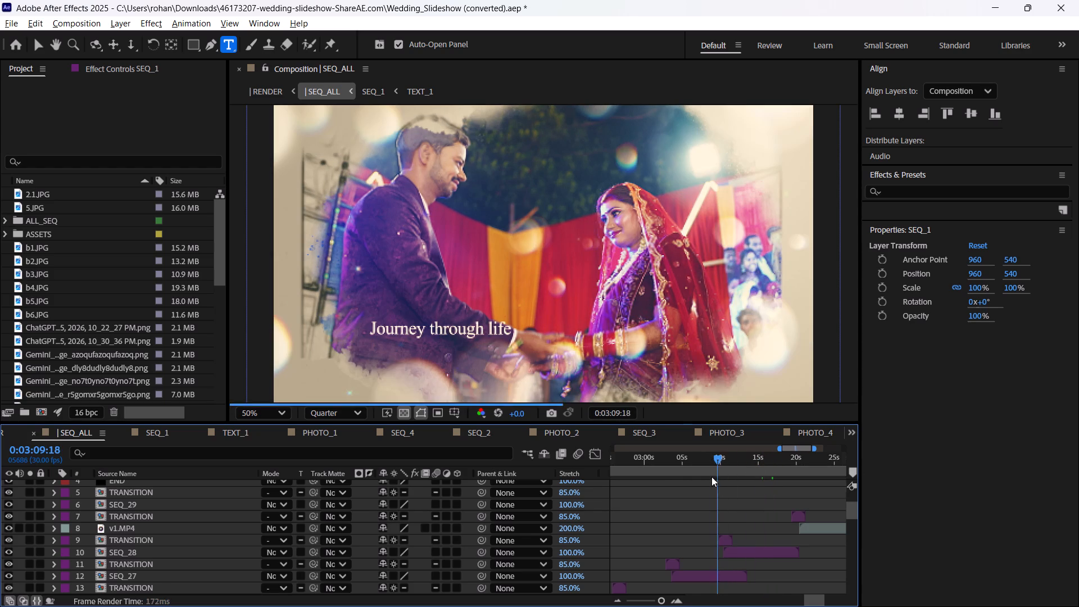
drag(711, 477, 660, 486)
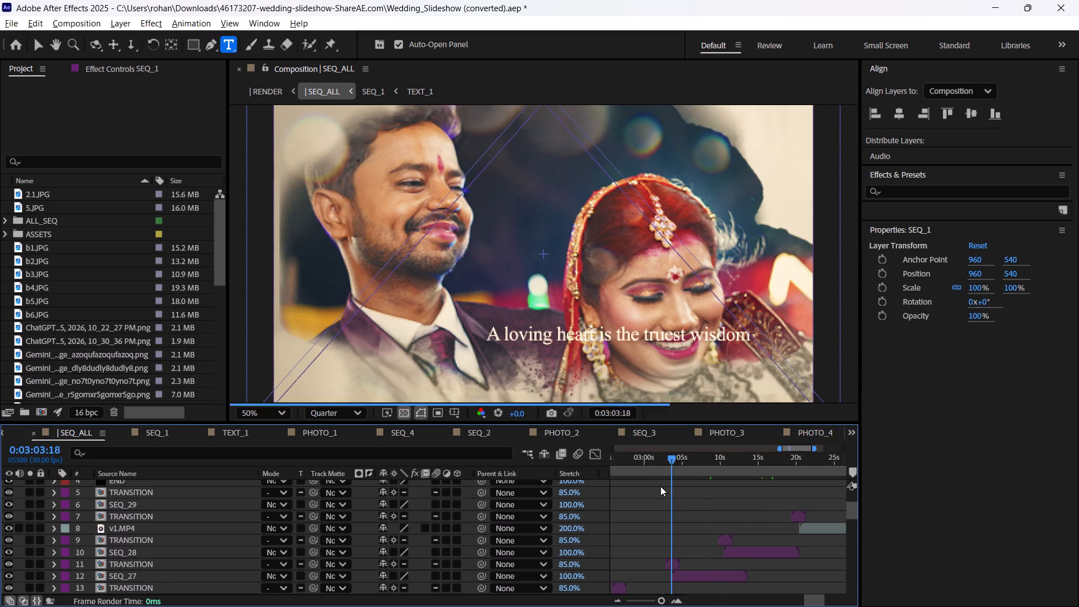
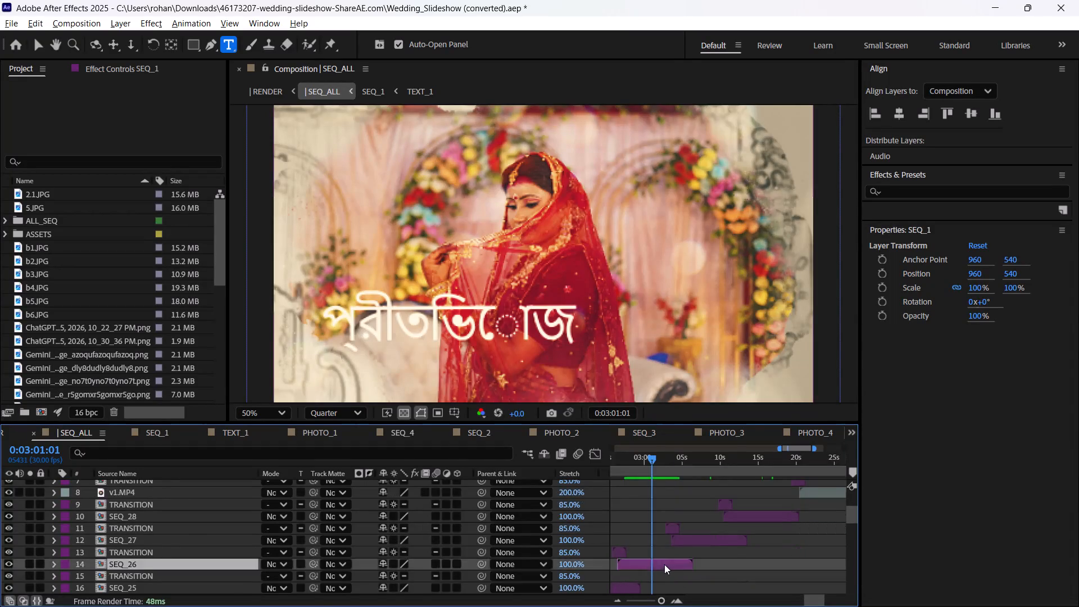
Open the TEXT_26 title composition nested in SEQ_26 and select its প্রীতিভোজ text layer.
scroll(664, 564, down, 2)
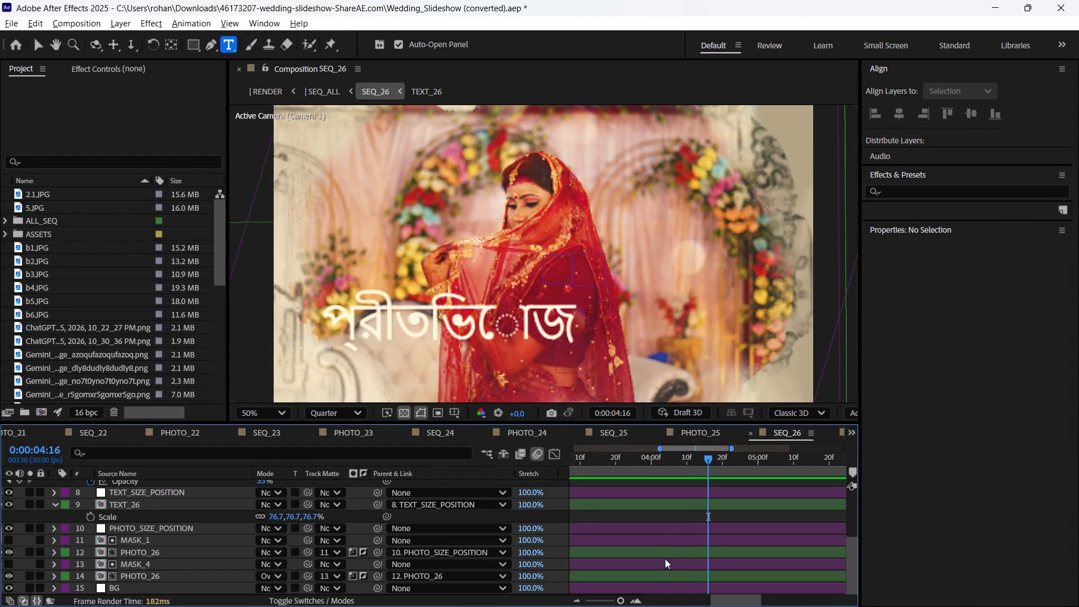
double_click(674, 571)
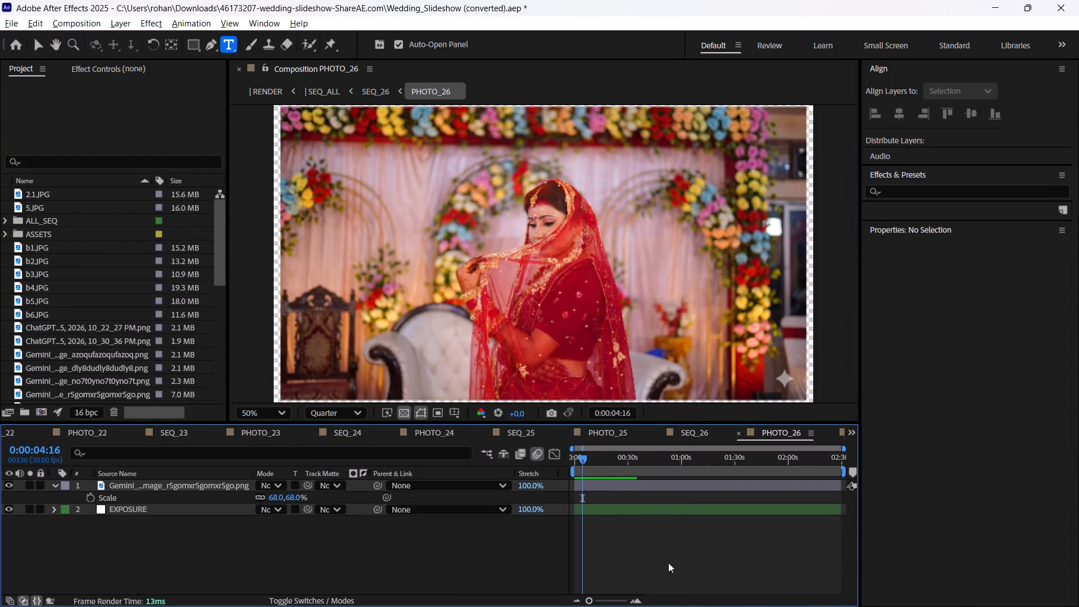
click(375, 91)
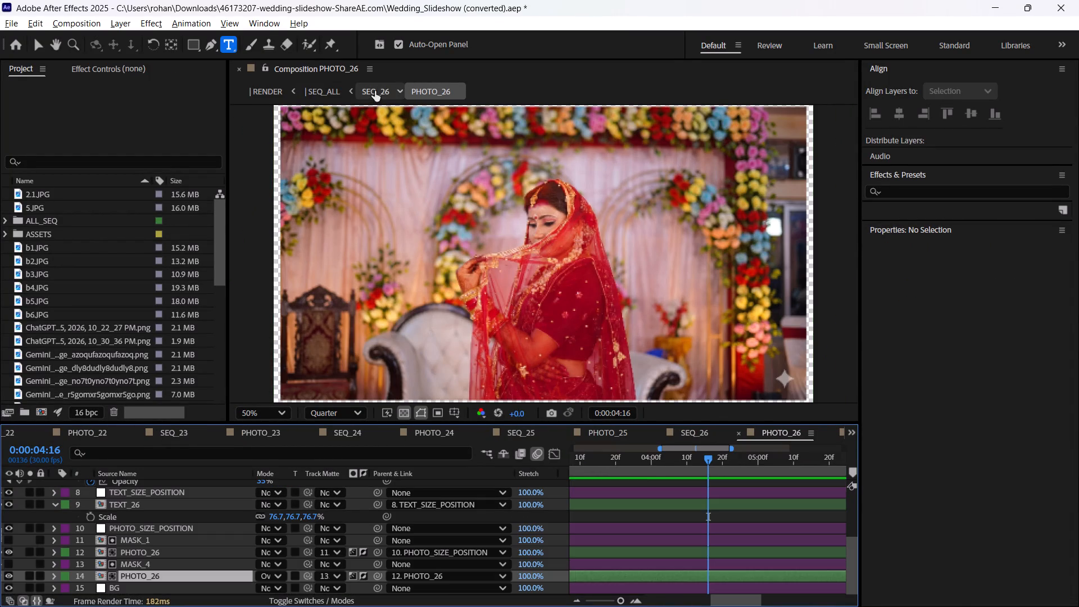
click(699, 547)
scroll(699, 547, down, 1)
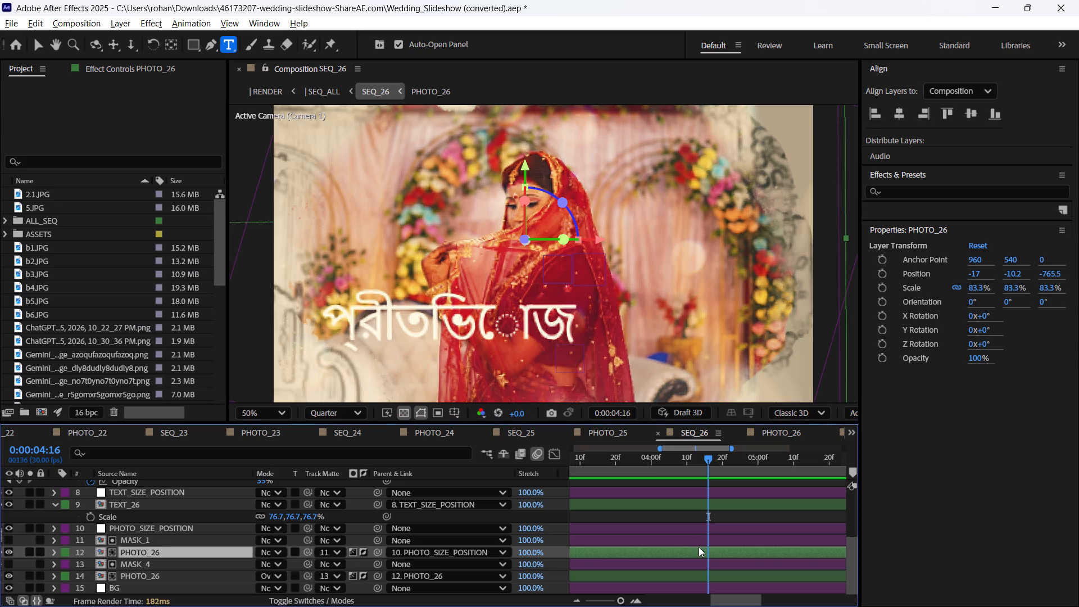
double_click(695, 504)
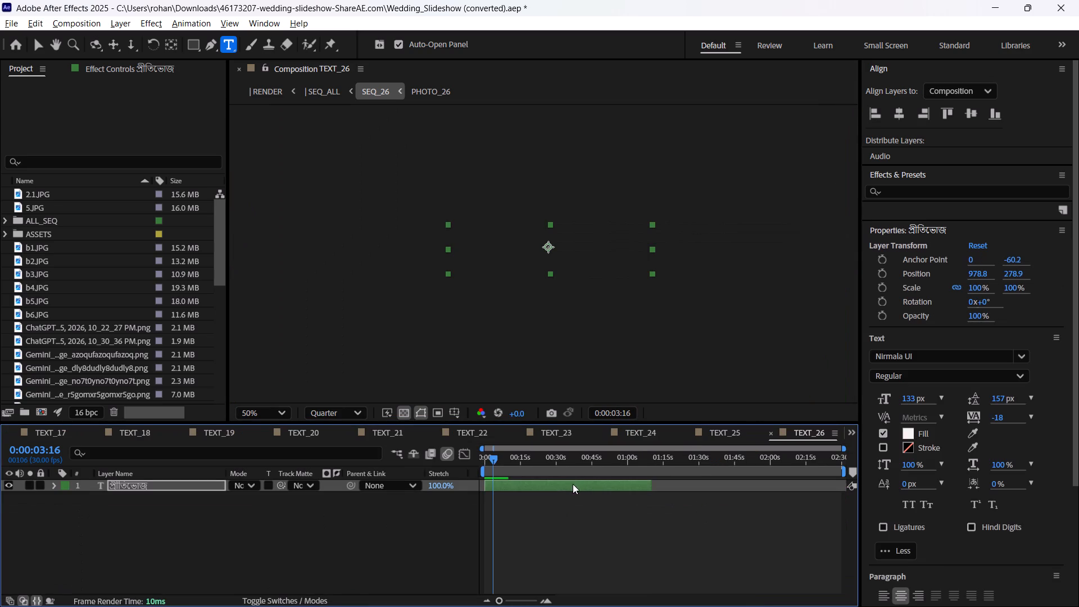
click(572, 484)
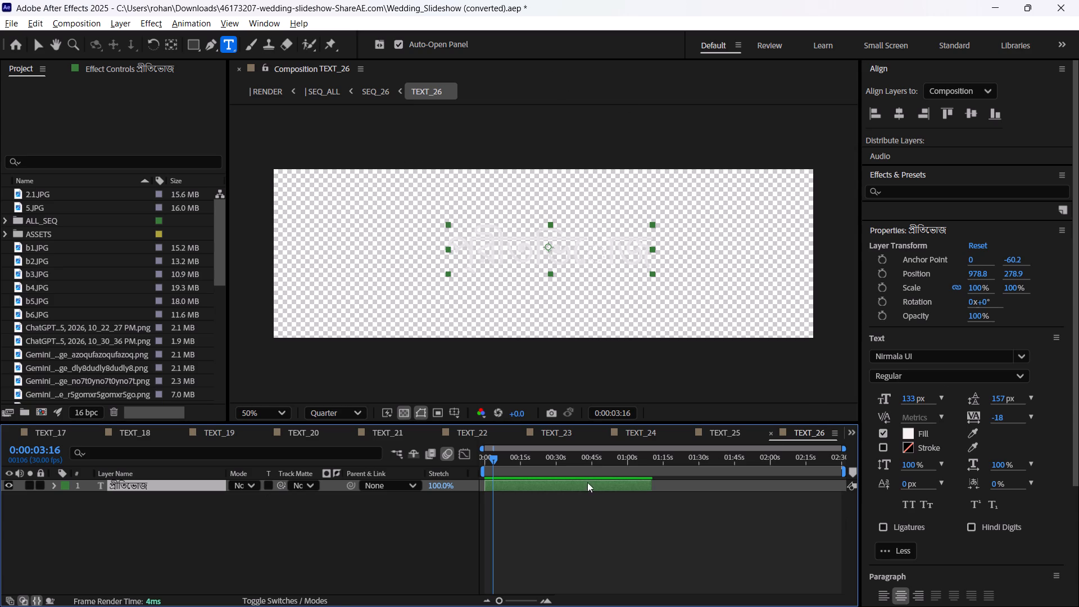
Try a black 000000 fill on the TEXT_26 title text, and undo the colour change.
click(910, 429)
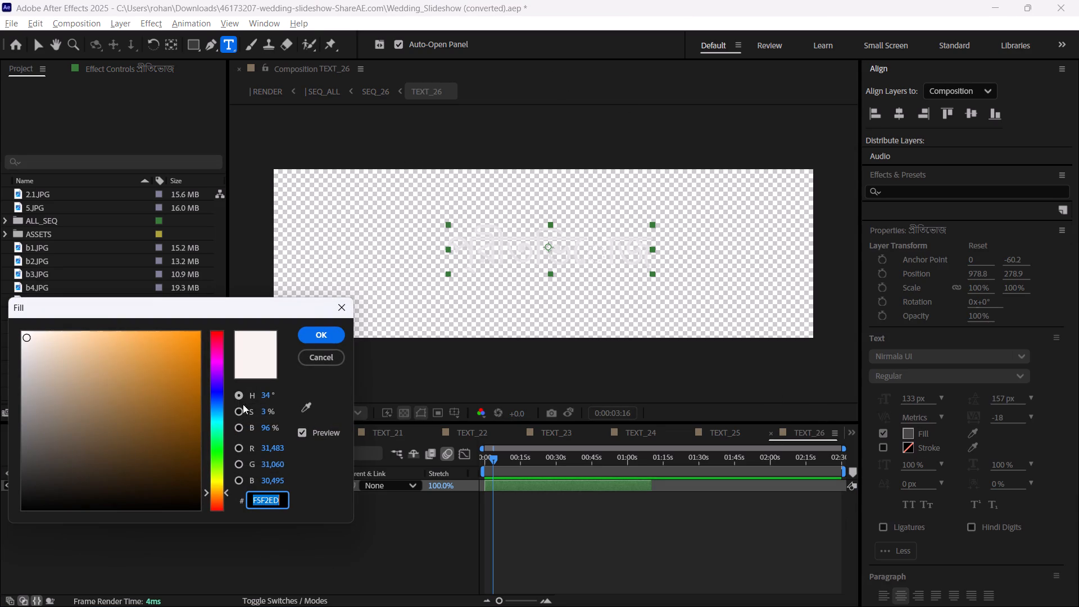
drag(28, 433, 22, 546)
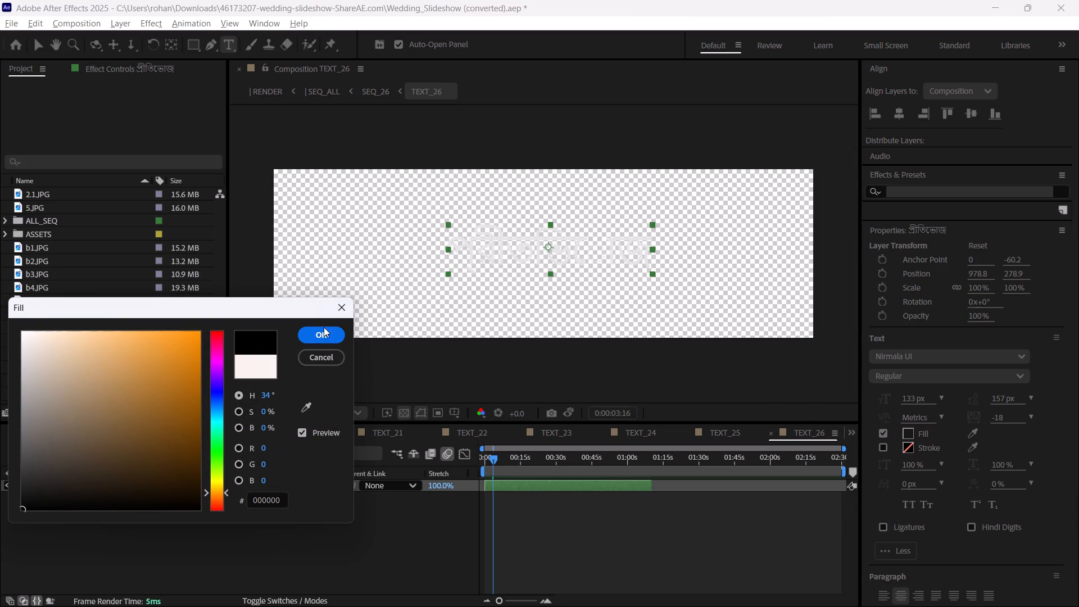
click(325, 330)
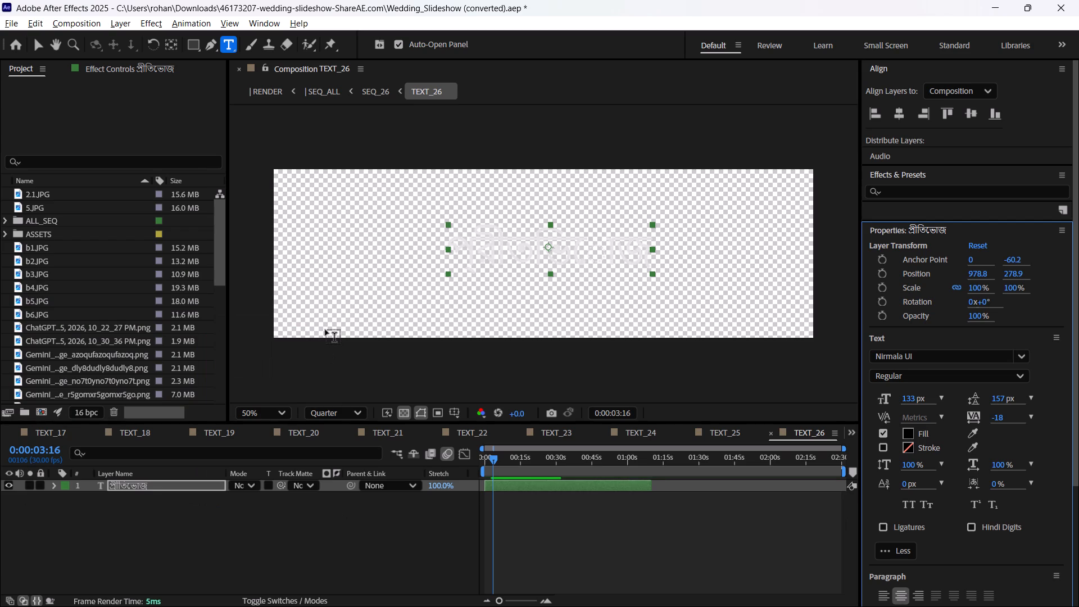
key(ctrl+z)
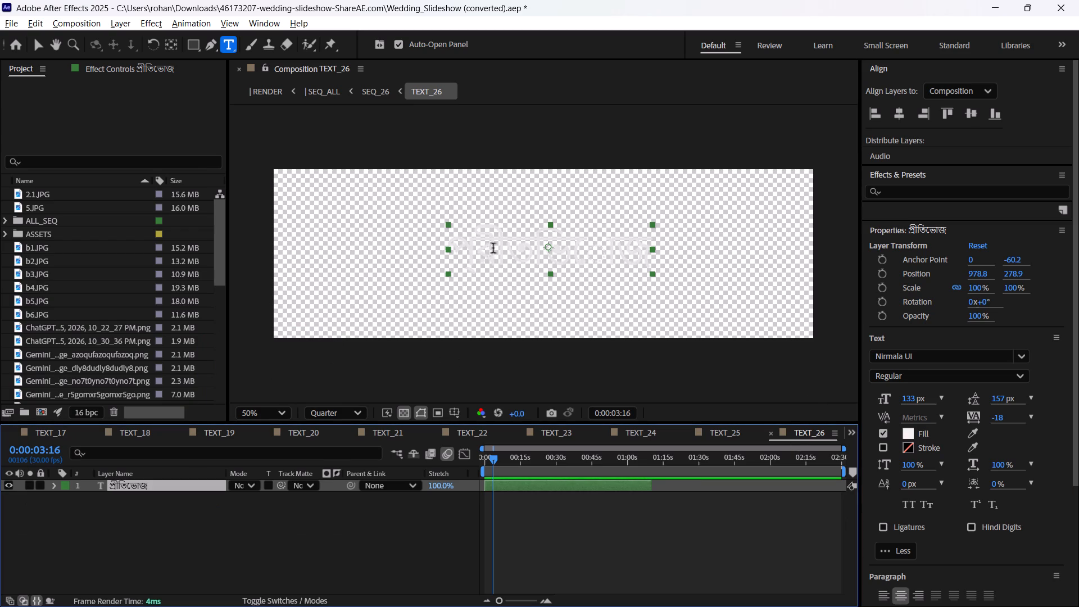
Paste the copied title প্রীতিভোজ into the existing text of the TEXT_26 title.
click(509, 240)
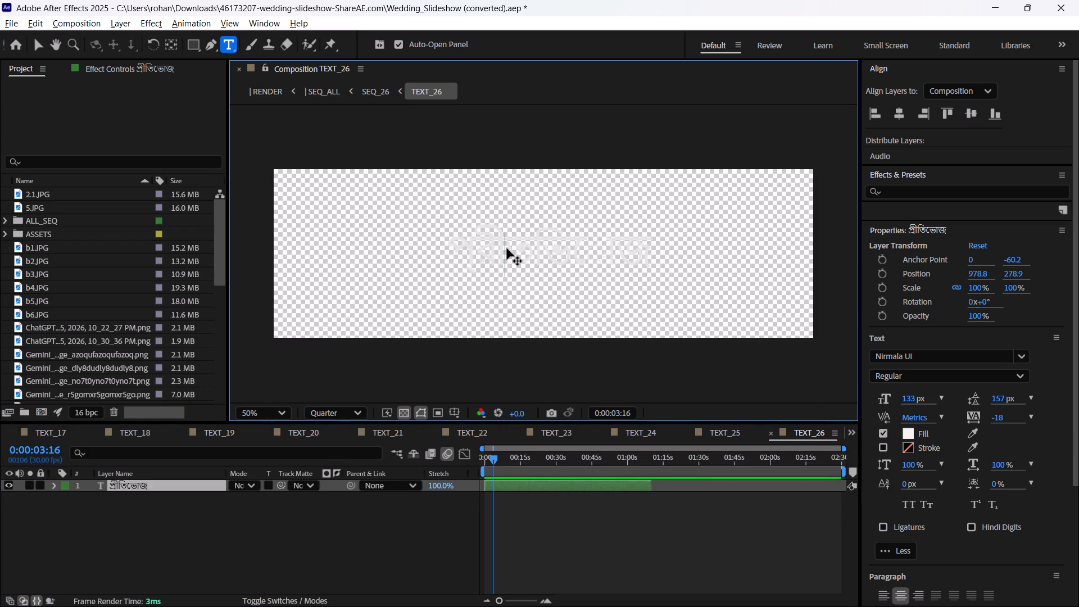
key(ctrl+v)
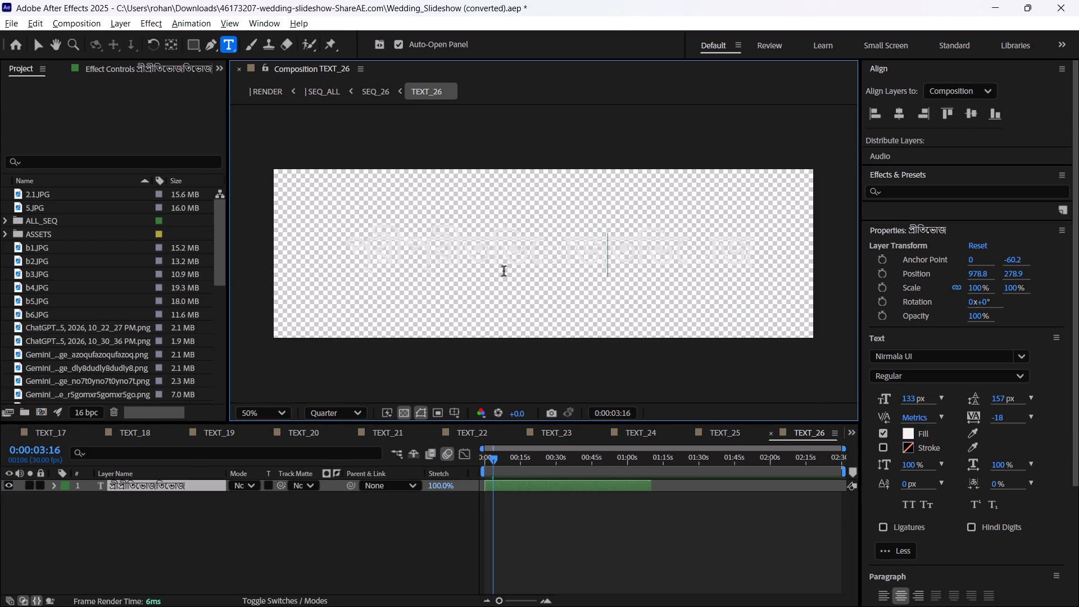
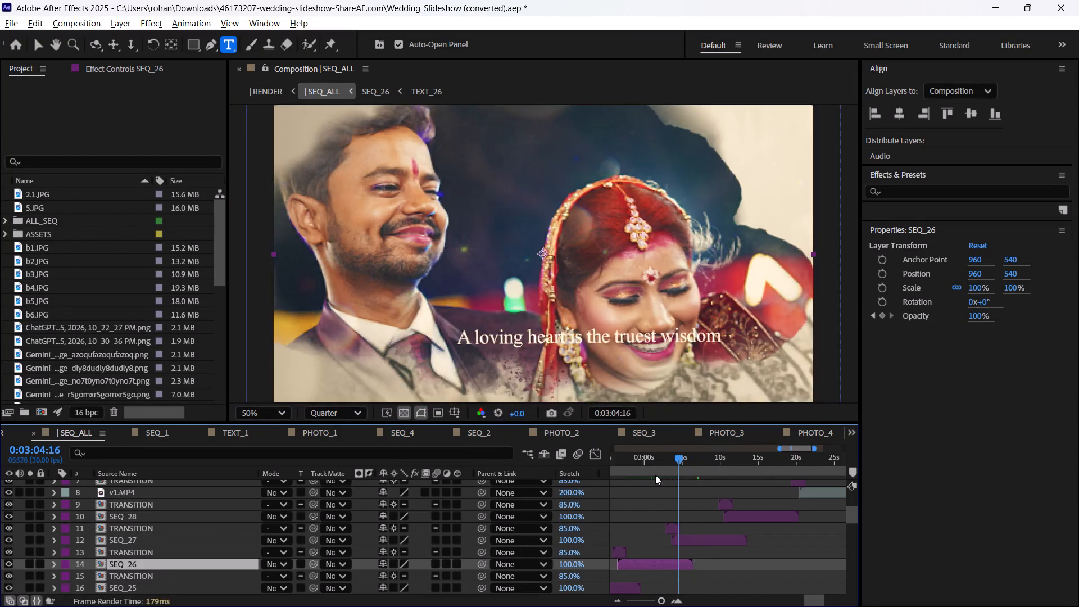
Scrub back through the SEQ_ALL sequence to about 0:01:58 to review the earlier photo slides and titles.
drag(655, 475, 627, 487)
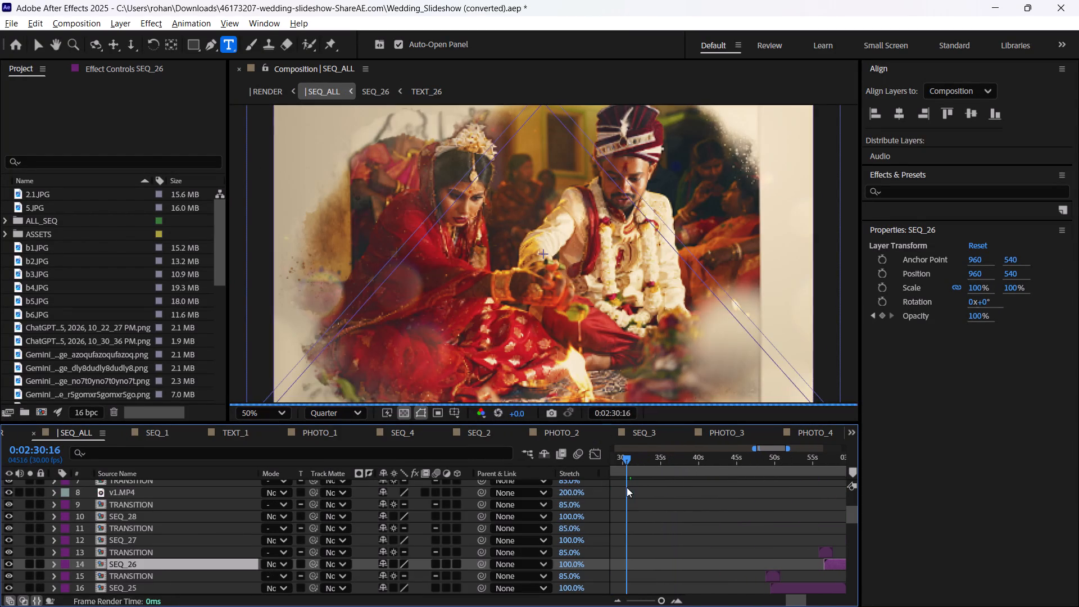
drag(627, 487, 605, 484)
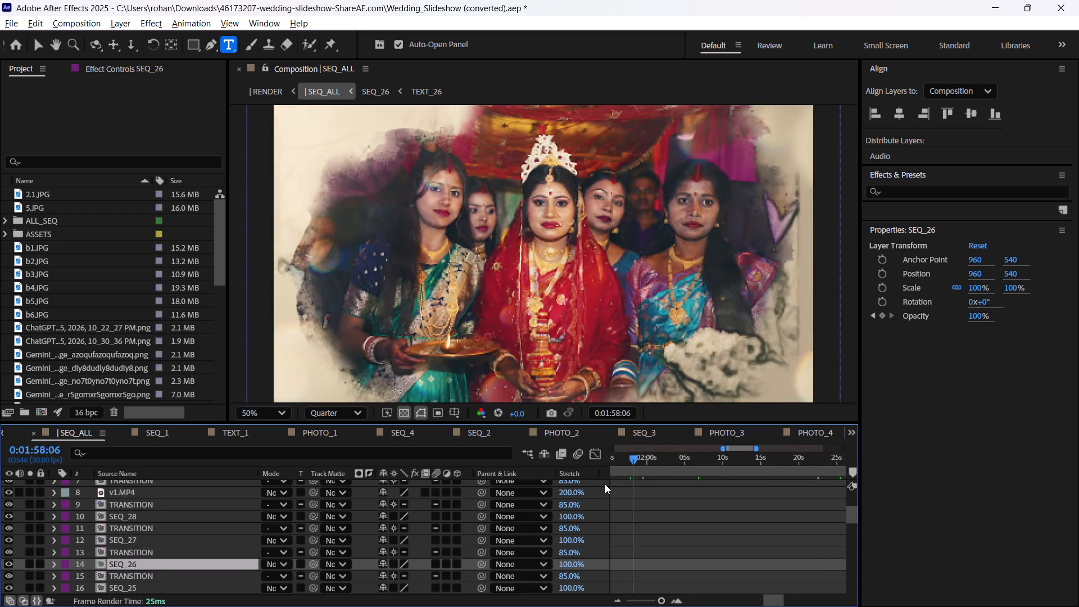
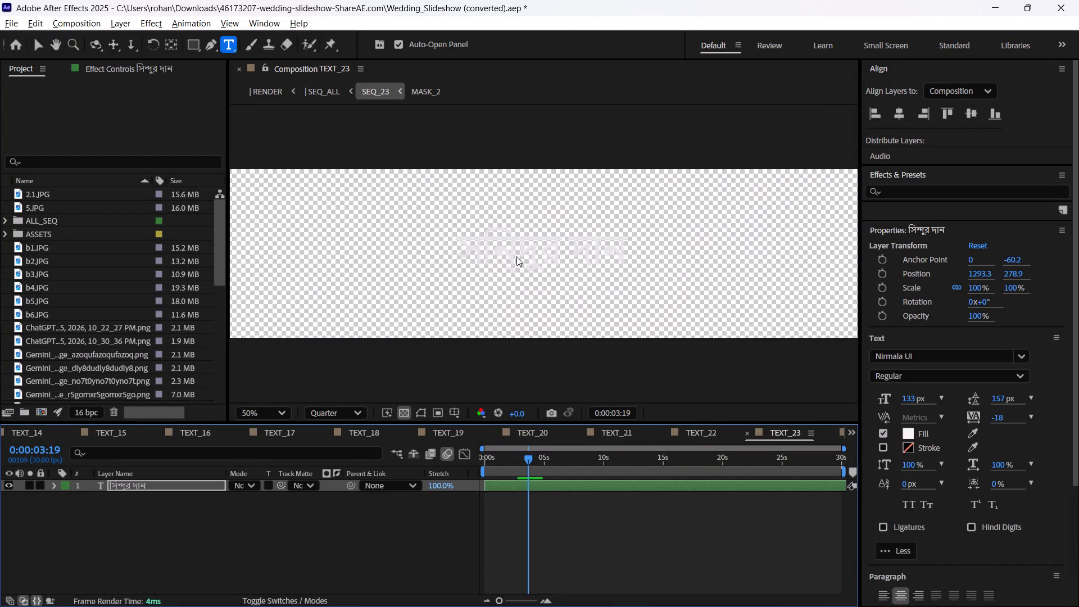
Move the ি vowel sign in the TEXT_23 title to the start of the text, before স, by copying, deleting and pasting it.
drag(489, 242, 482, 239)
key(ctrl+c)
key(ctrl+c)
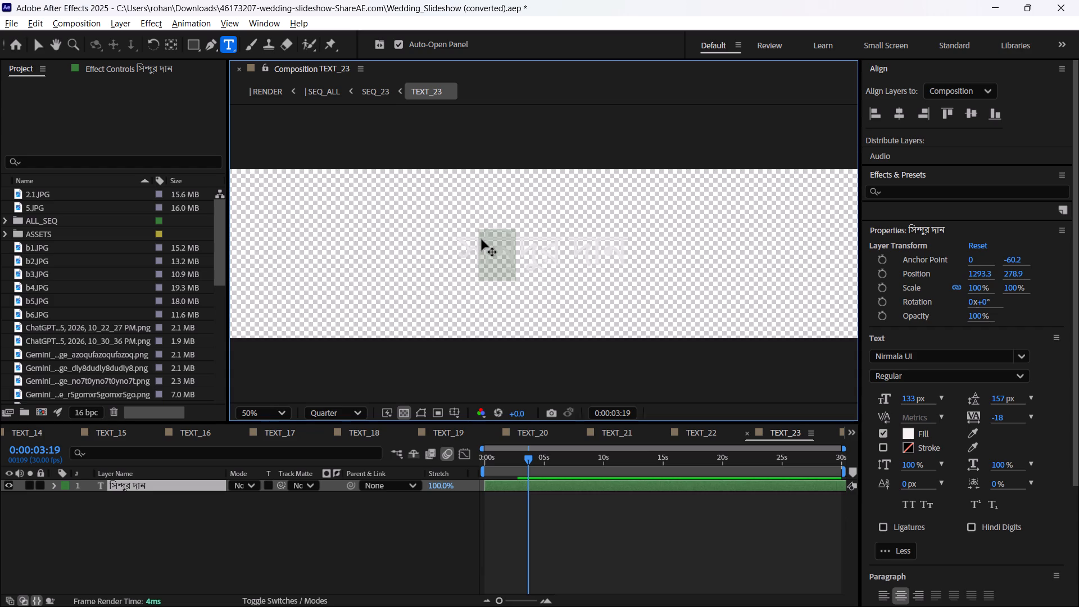
key(ctrl+c)
key(ctrl+c)
key(ctrl+c)
key(BackSpace)
click(465, 239)
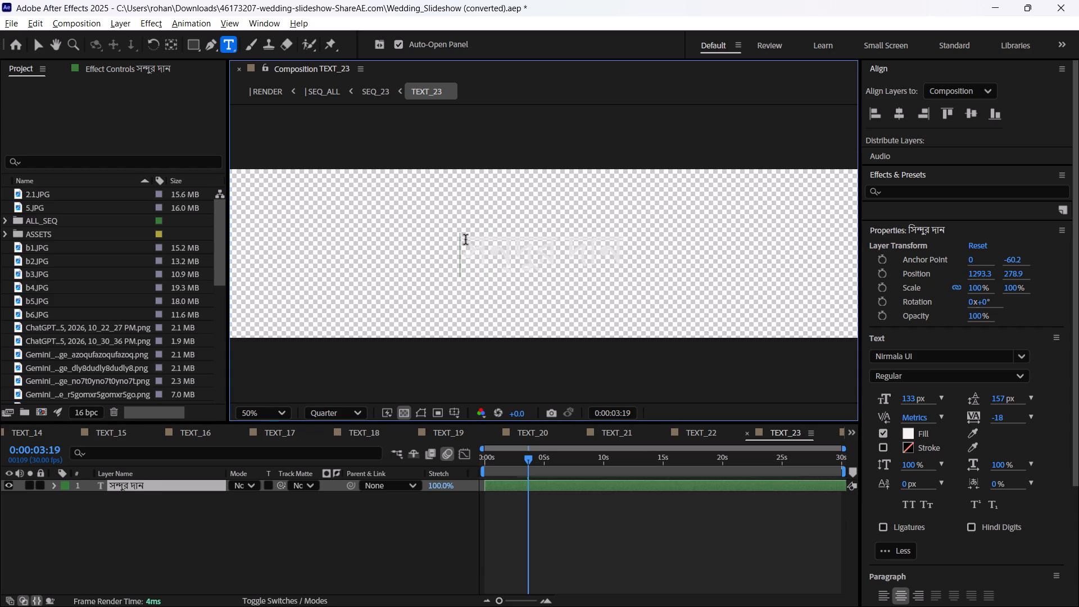
key(ctrl+v)
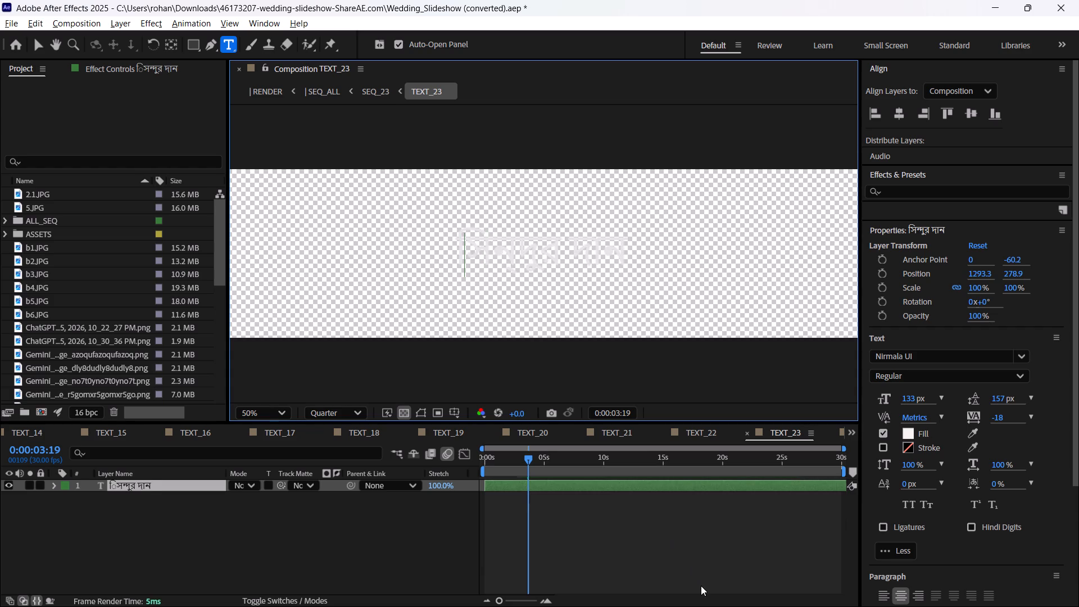
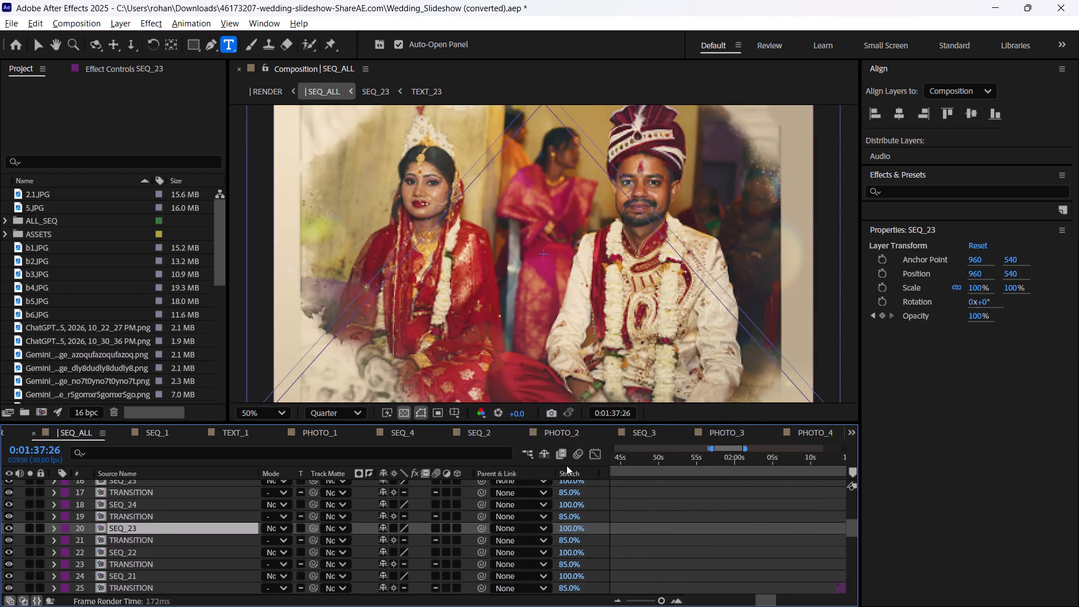
Scrub through the SEQ_ALL photo slides and on to the closing title at 0:03:35:01 to review them.
drag(566, 465, 631, 497)
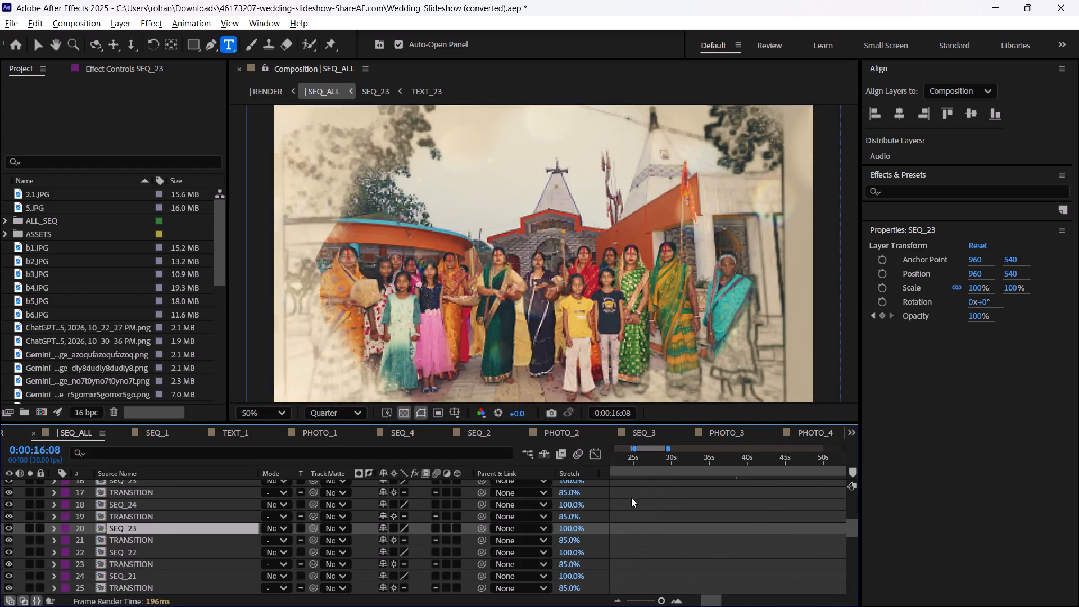
drag(631, 497, 914, 474)
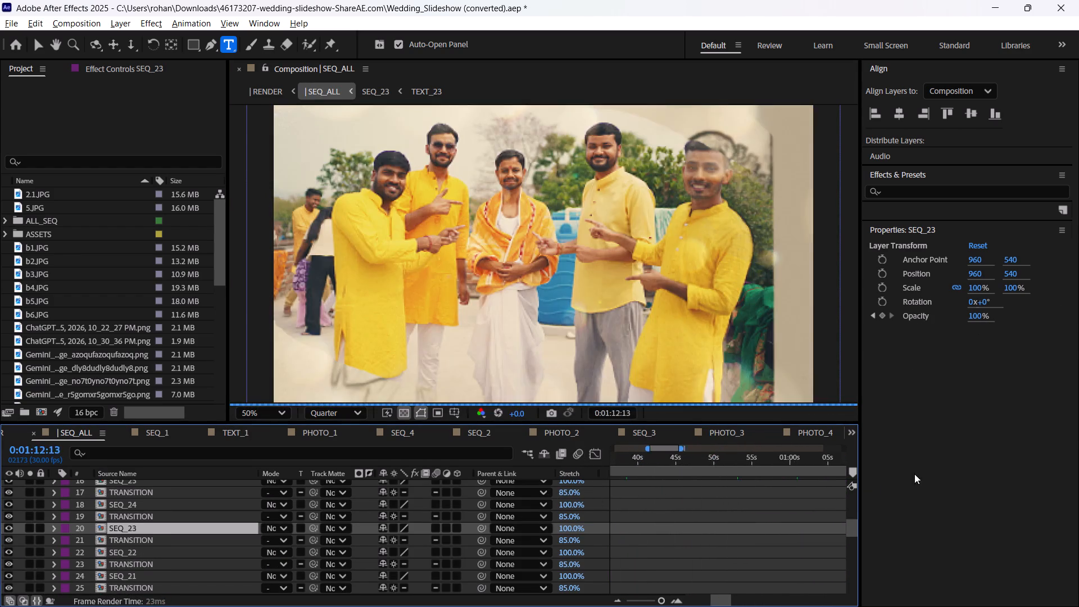
drag(914, 474, 930, 469)
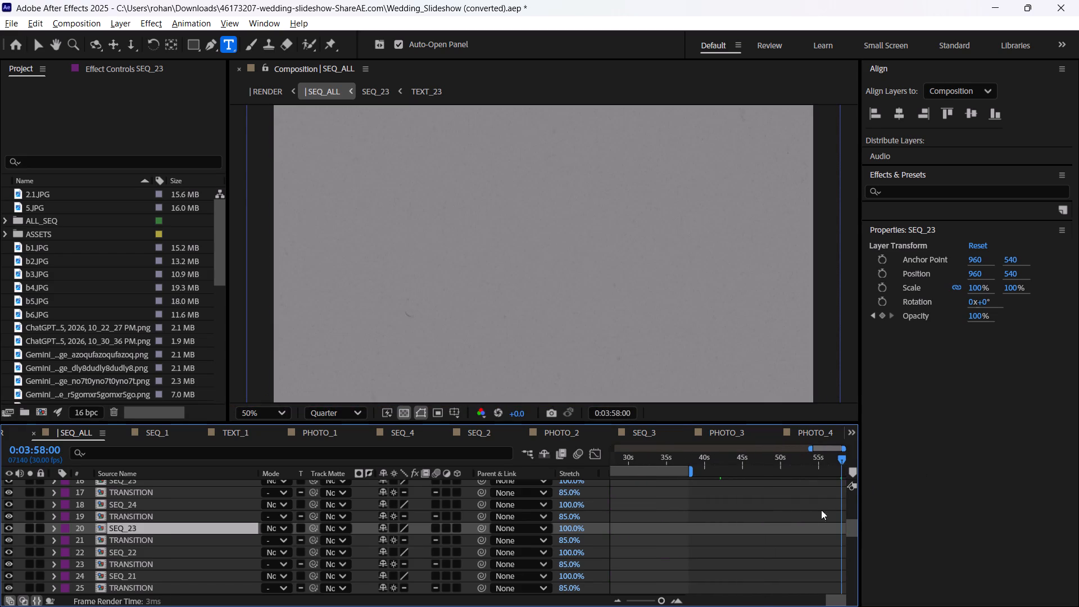
scroll(782, 519, up, 3)
drag(713, 460, 686, 460)
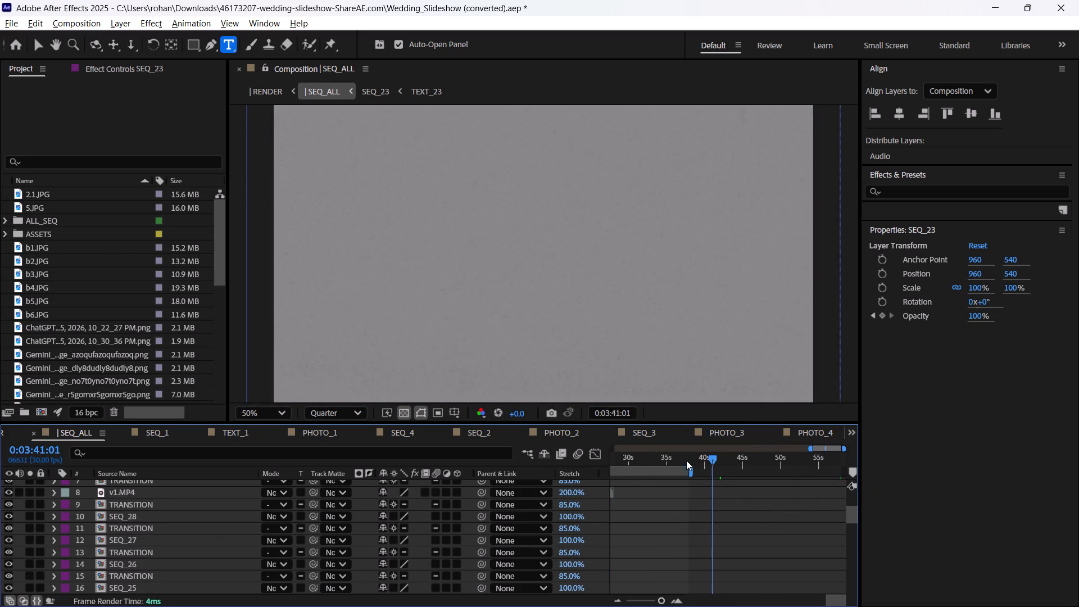
drag(686, 460, 667, 461)
scroll(665, 483, up, 5)
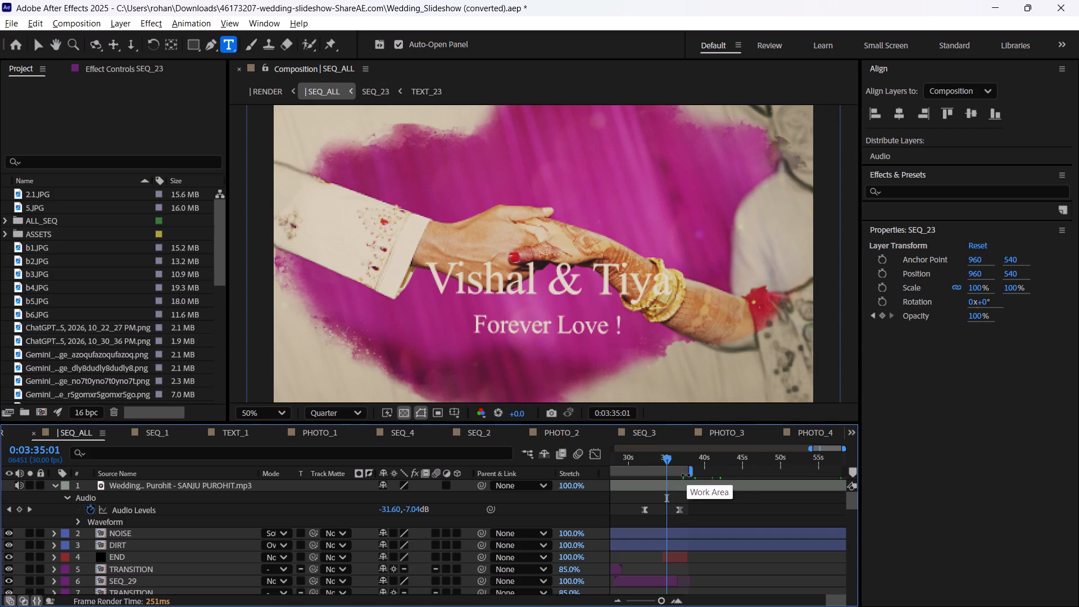
Extend the end of the SEQ_ALL work area to about 0:03:52.
drag(691, 472, 783, 472)
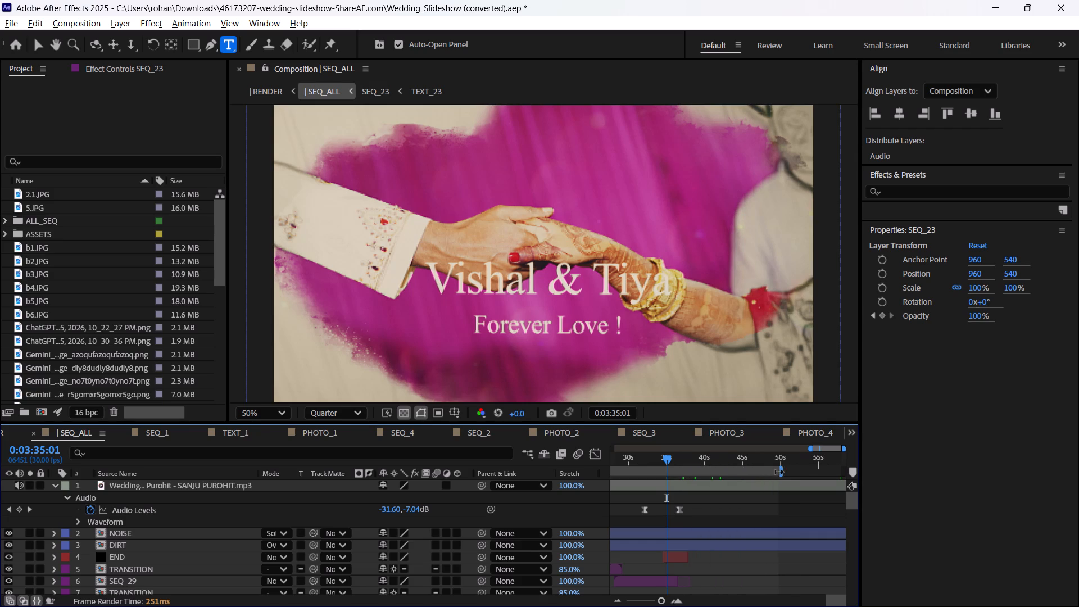
drag(783, 472, 794, 471)
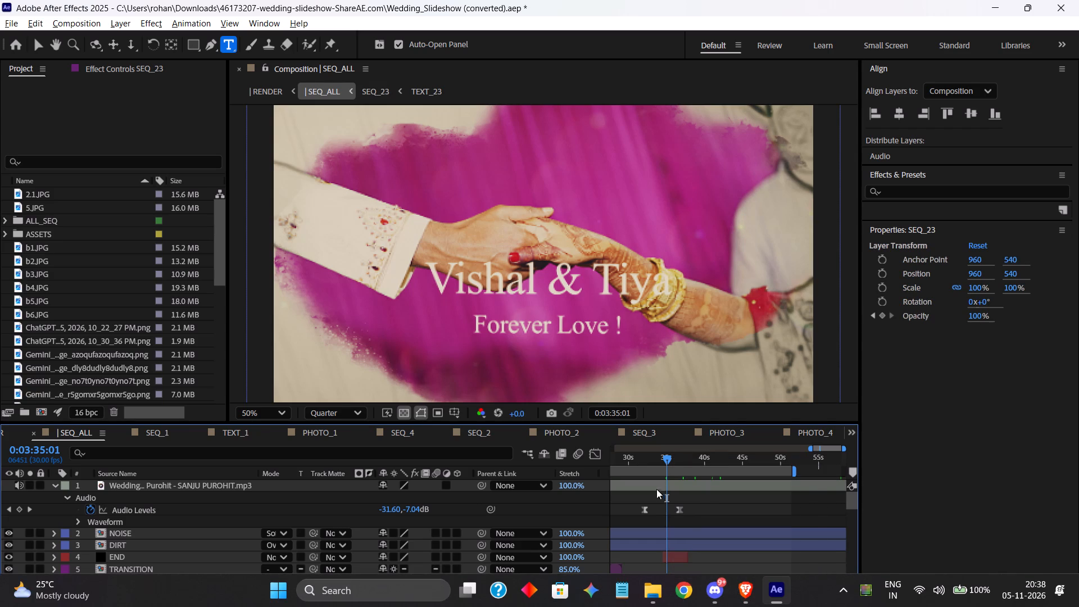
Select the two Audio Levels fade-out keyframes near the closing title on the wedding music layer.
drag(630, 497, 687, 519)
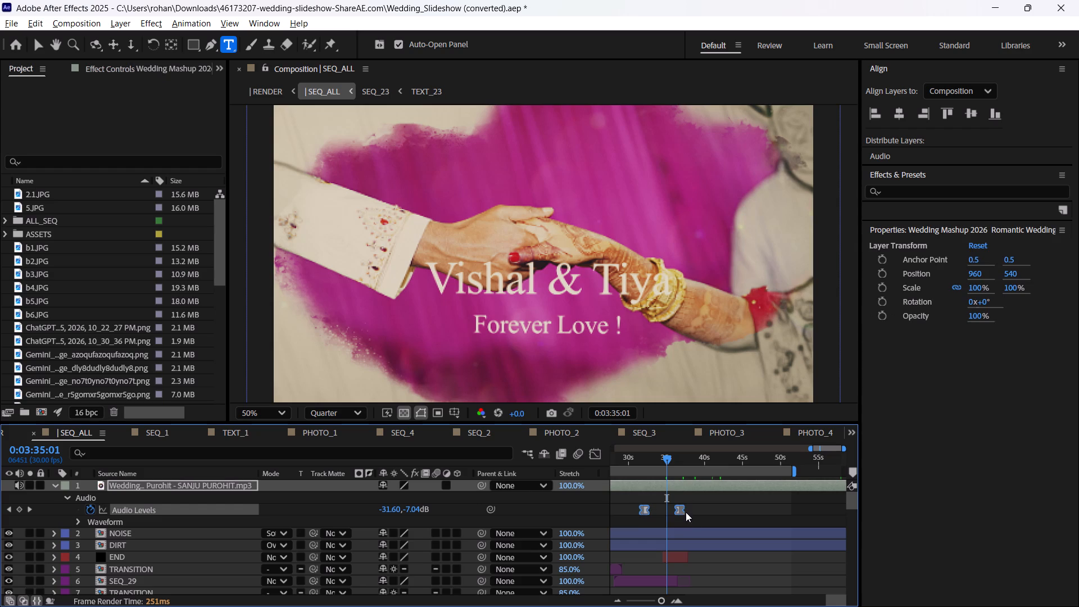
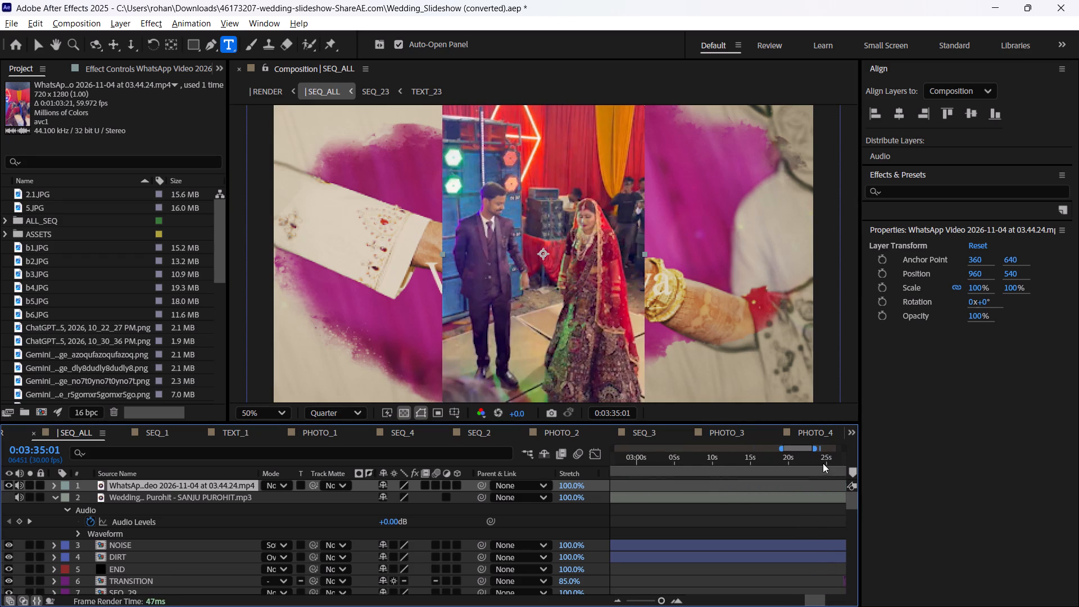
Scrub the SEQ_ALL timeline to 0:03:45:08 to check the dance video clip after the closing title.
drag(820, 461, 745, 478)
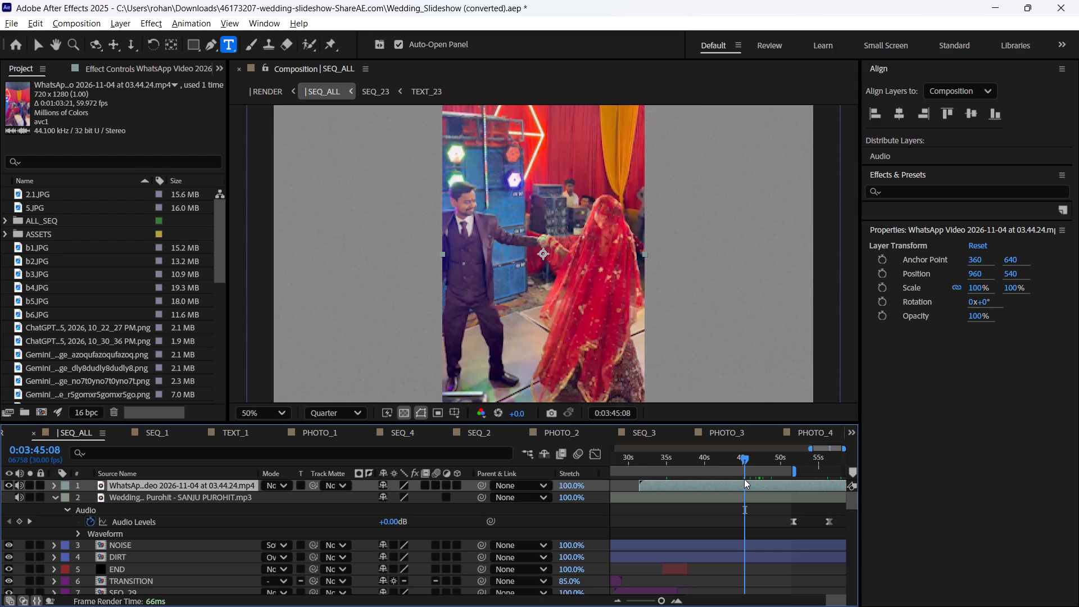
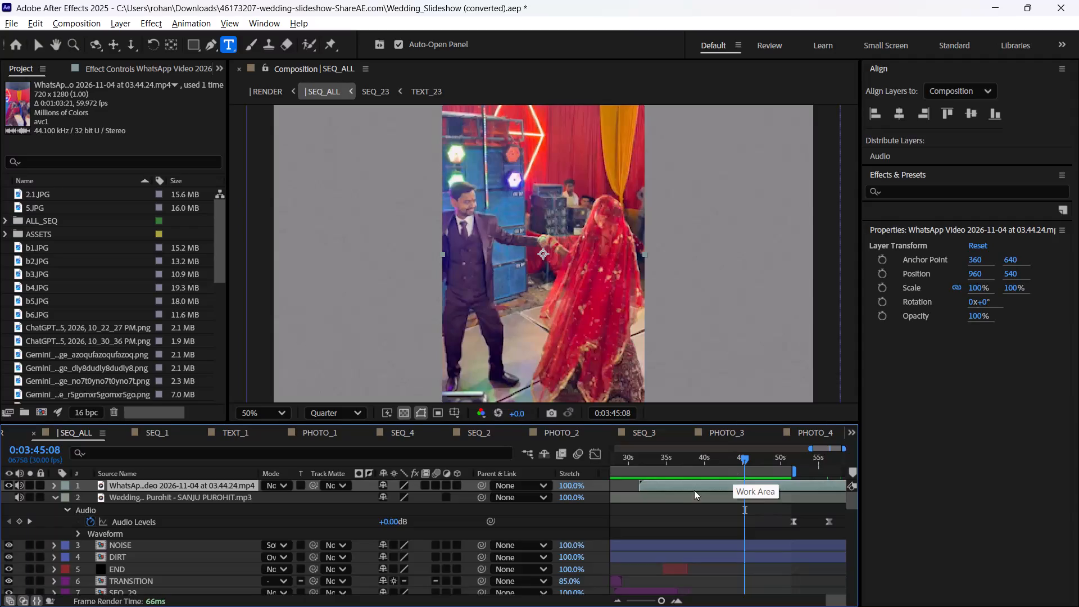
Scrub SEQ_ALL between about 0:03:24 and 0:03:35 to examine where the dance video overlaps the closing photo slides.
alt+scroll(686, 504, down, 4)
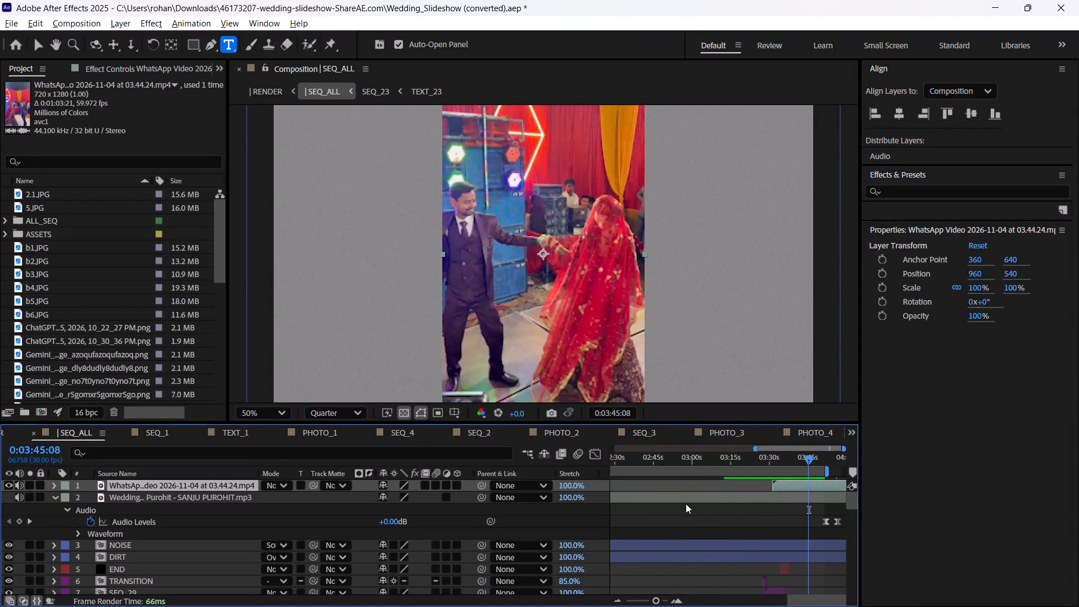
alt+scroll(686, 504, down, 2)
alt+scroll(755, 514, up, 4)
drag(791, 462, 795, 461)
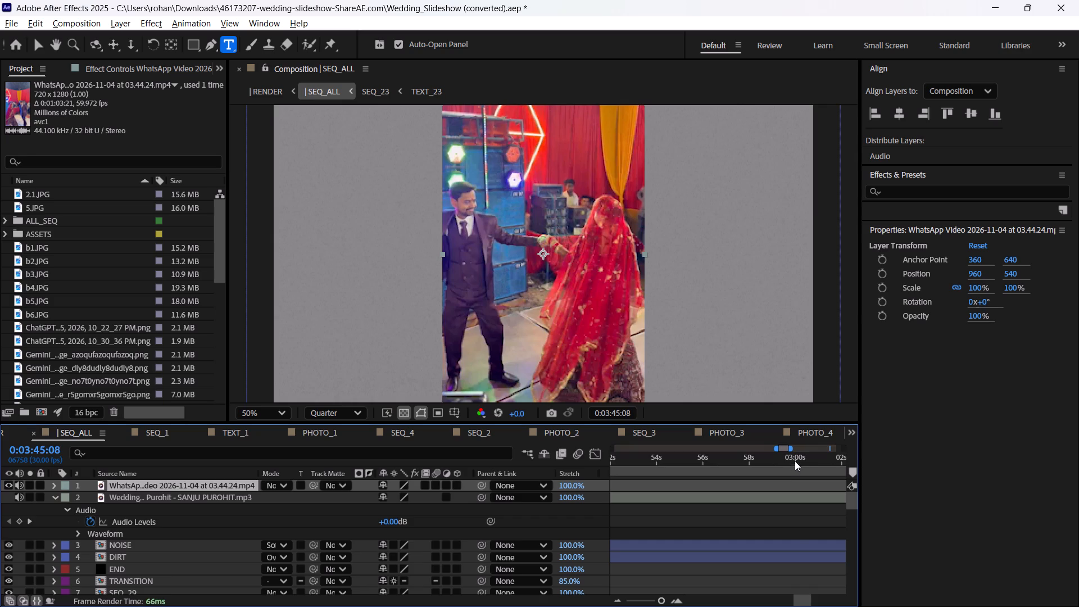
drag(795, 461, 864, 472)
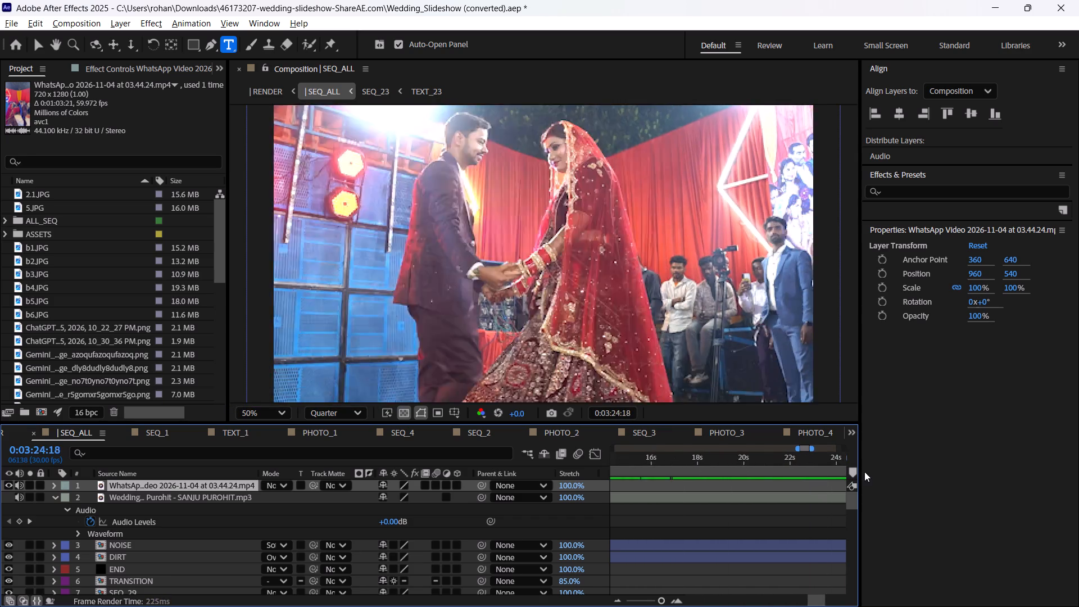
drag(864, 472, 723, 499)
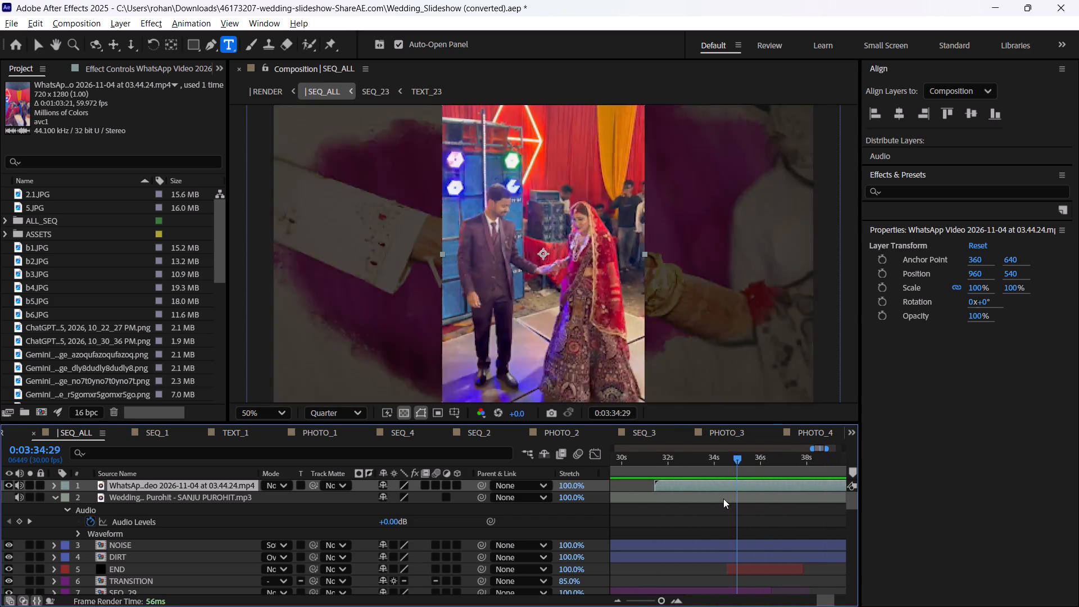
drag(723, 499, 709, 498)
alt+scroll(709, 498, down, 2)
alt+scroll(709, 498, up, 2)
alt+scroll(709, 498, down, 2)
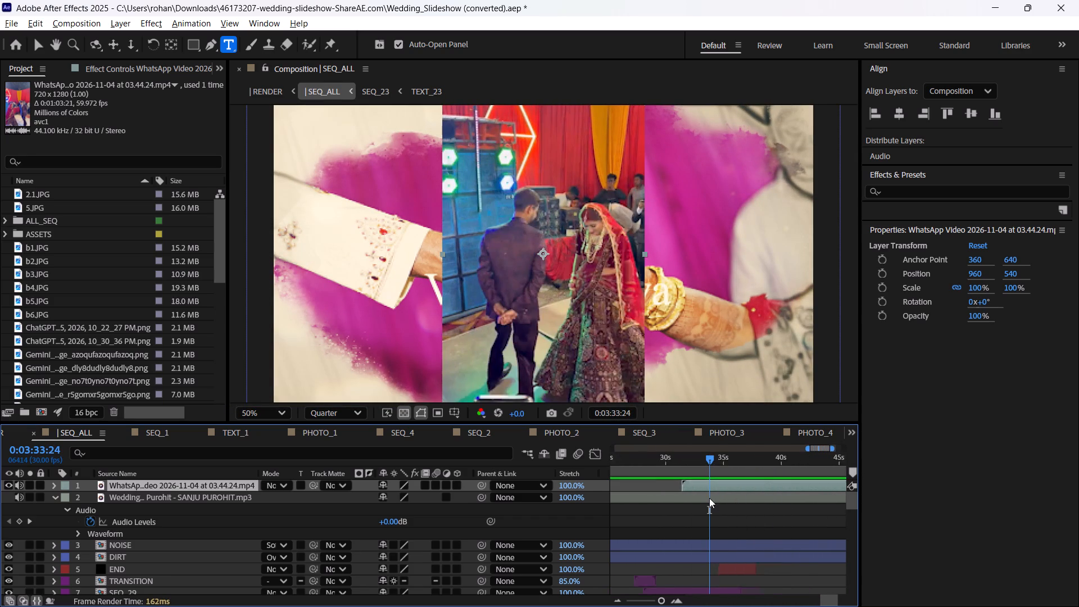
alt+scroll(709, 498, down, 2)
alt+scroll(709, 498, up, 1)
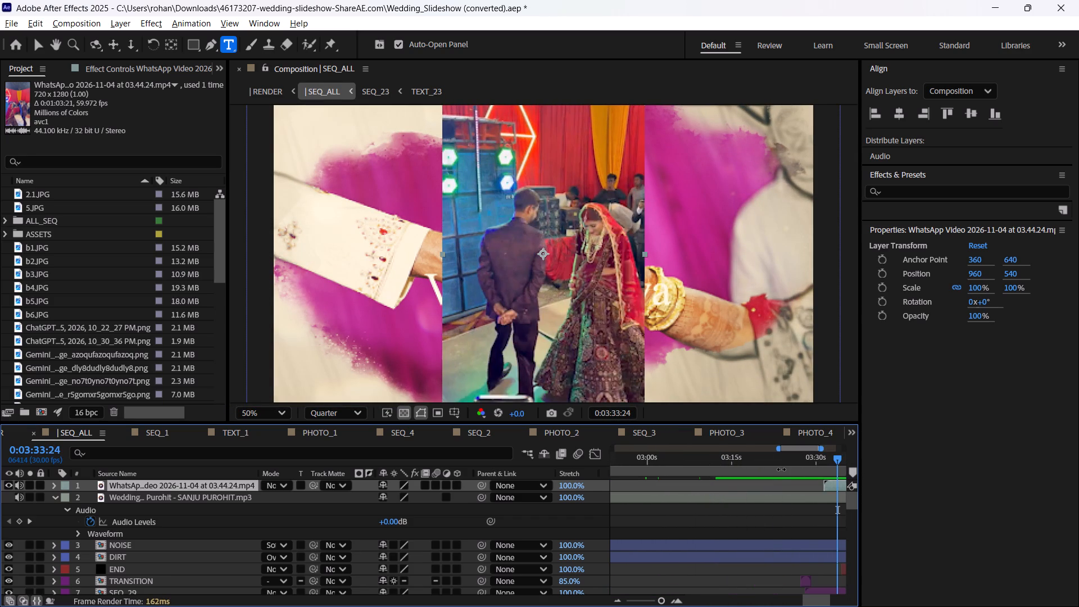
Move the WhatsApp dance video layer in SEQ_ALL so it starts at about 0:03:41:20, after the closing title.
drag(783, 461, 750, 488)
drag(736, 481, 815, 476)
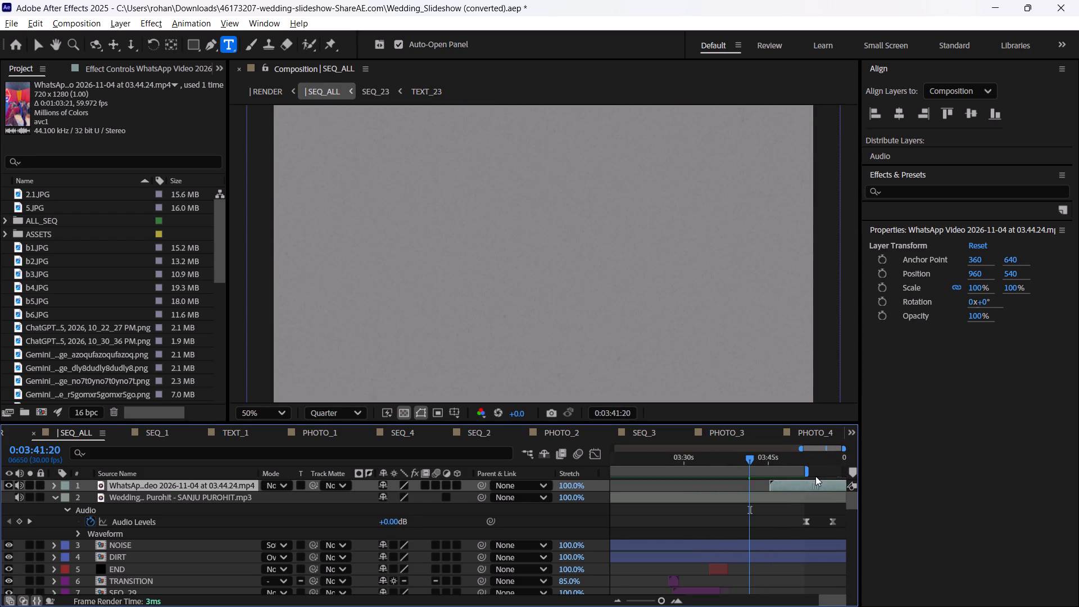
drag(815, 476, 796, 477)
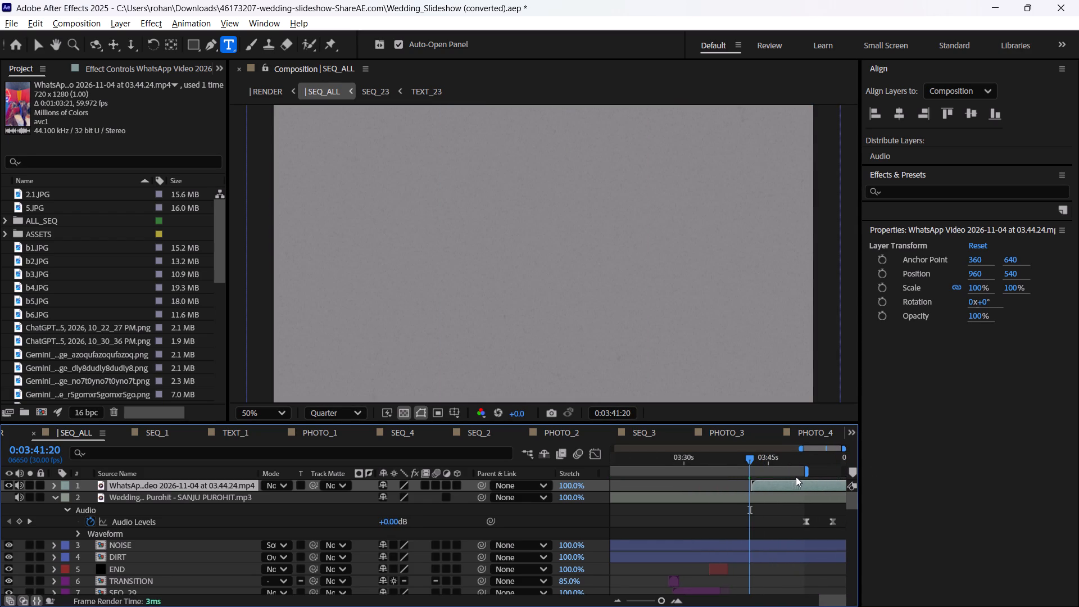
drag(796, 477, 794, 477)
Collapse the audio properties of the wedding music layer.
scroll(768, 514, down, 2)
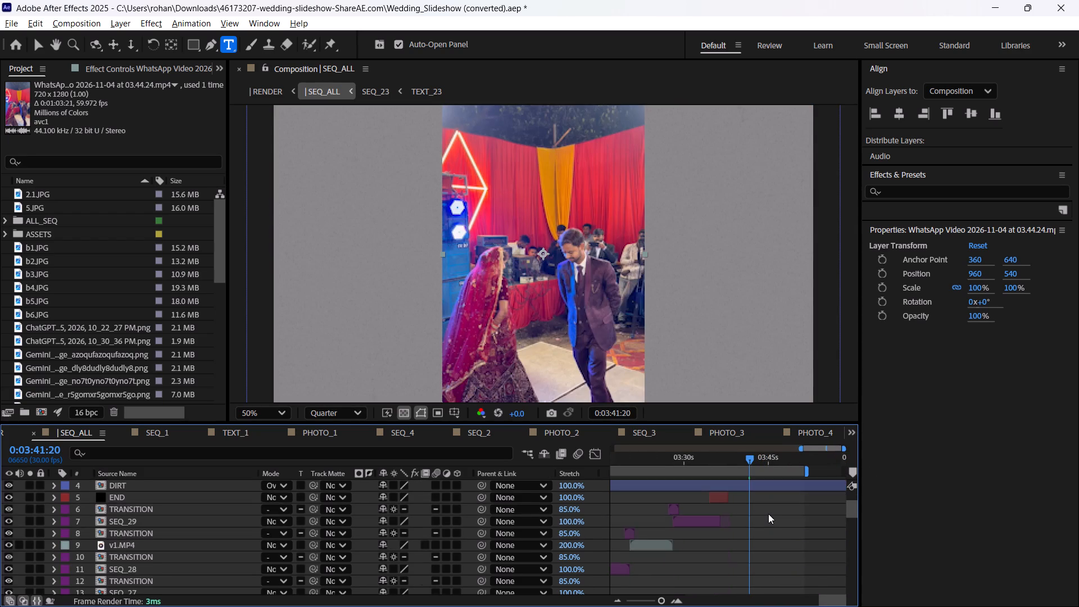
scroll(768, 514, up, 2)
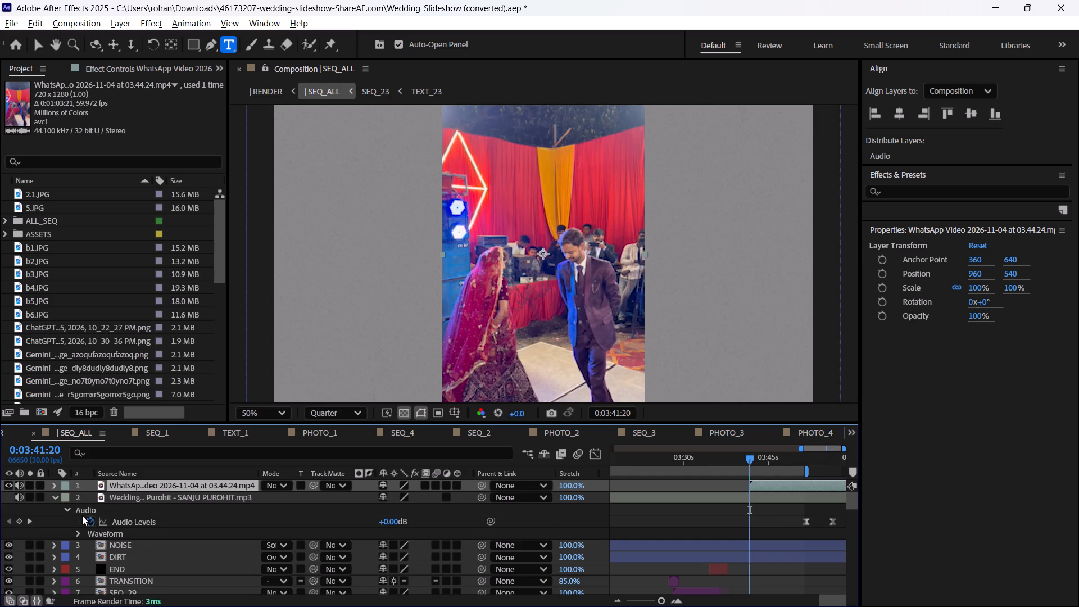
click(55, 496)
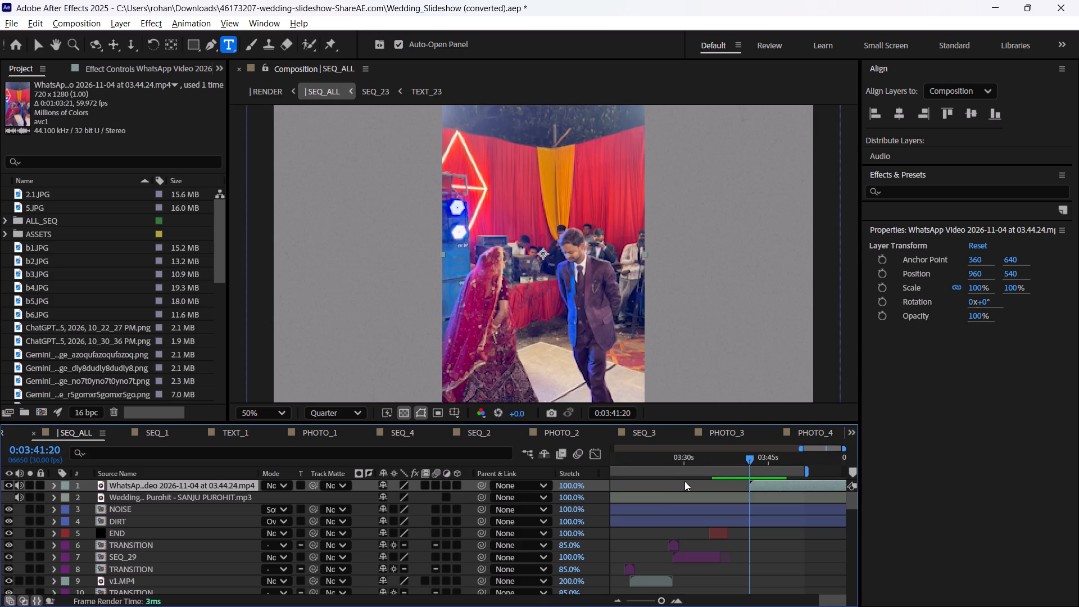
Play back the dance video from 0:03:41:20 to check its picture and sound.
key(space)
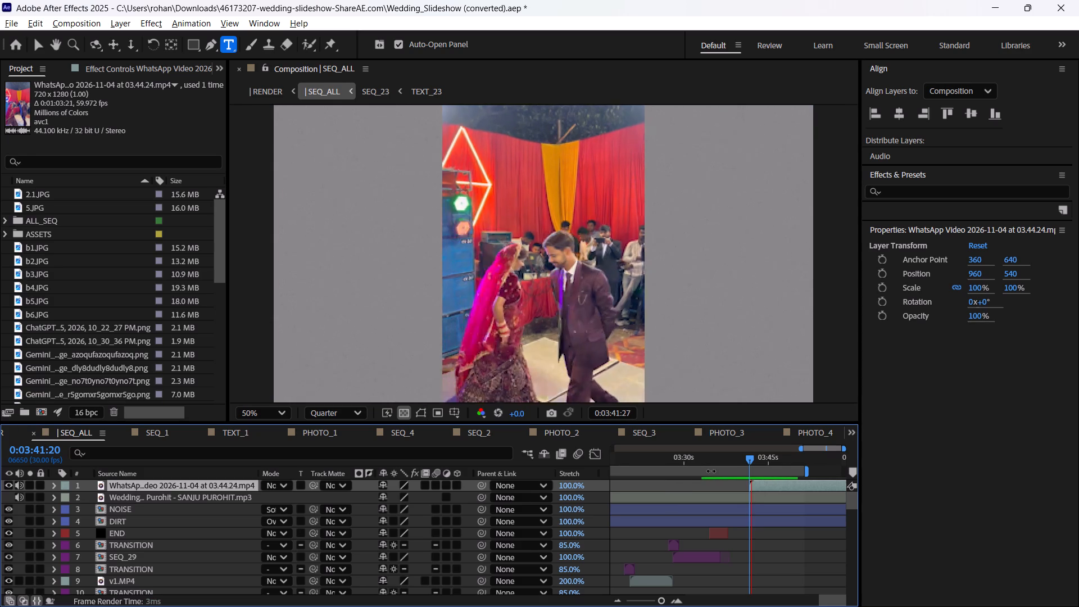
key(space)
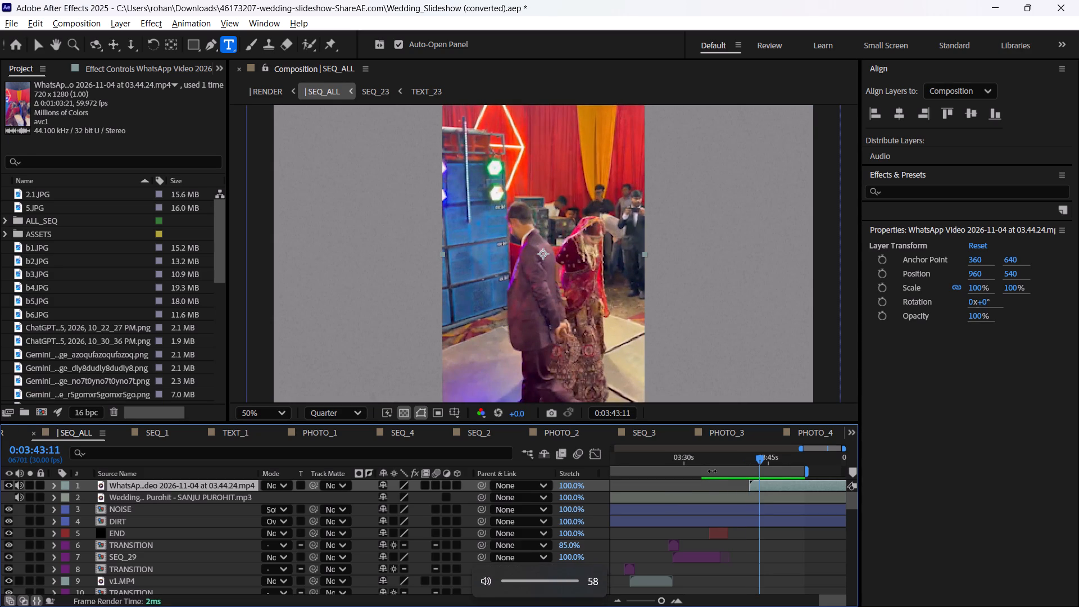
key(space)
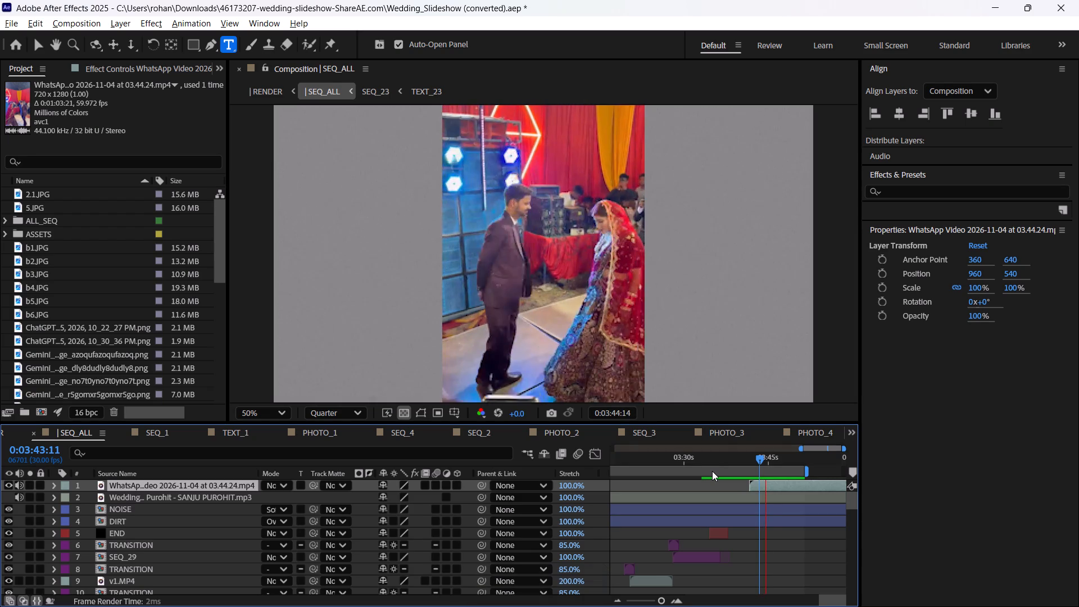
key(space)
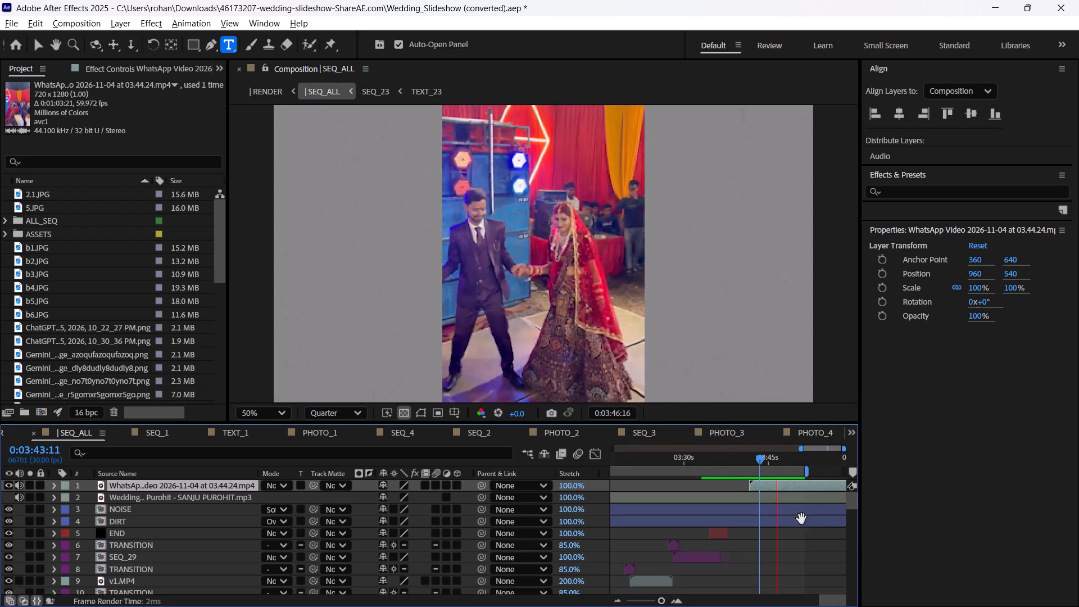
scroll(792, 522, up, 1)
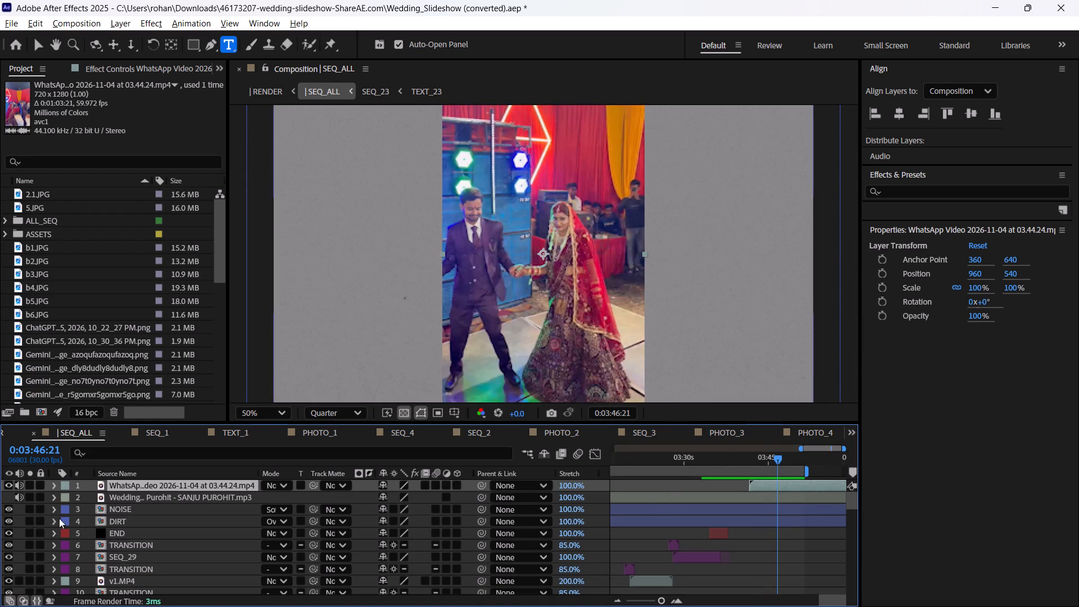
Mute the wedding music layer in SEQ_ALL.
click(20, 498)
Play SEQ_ALL with the music muted, and go to 0:03:58:00 to check where the dance video is cut off.
key(space)
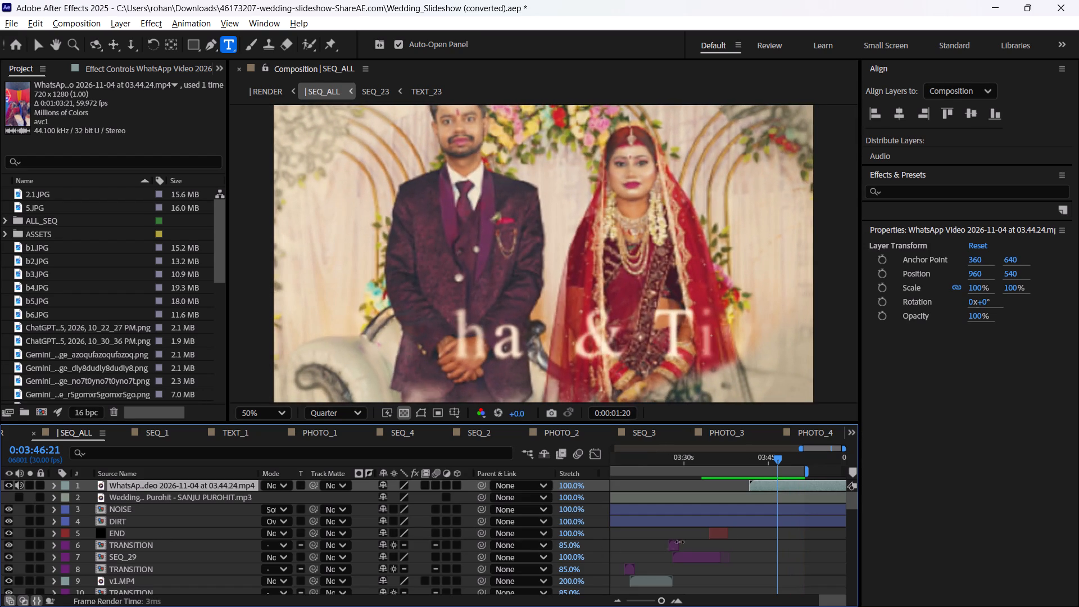
alt+scroll(751, 510, down, 7)
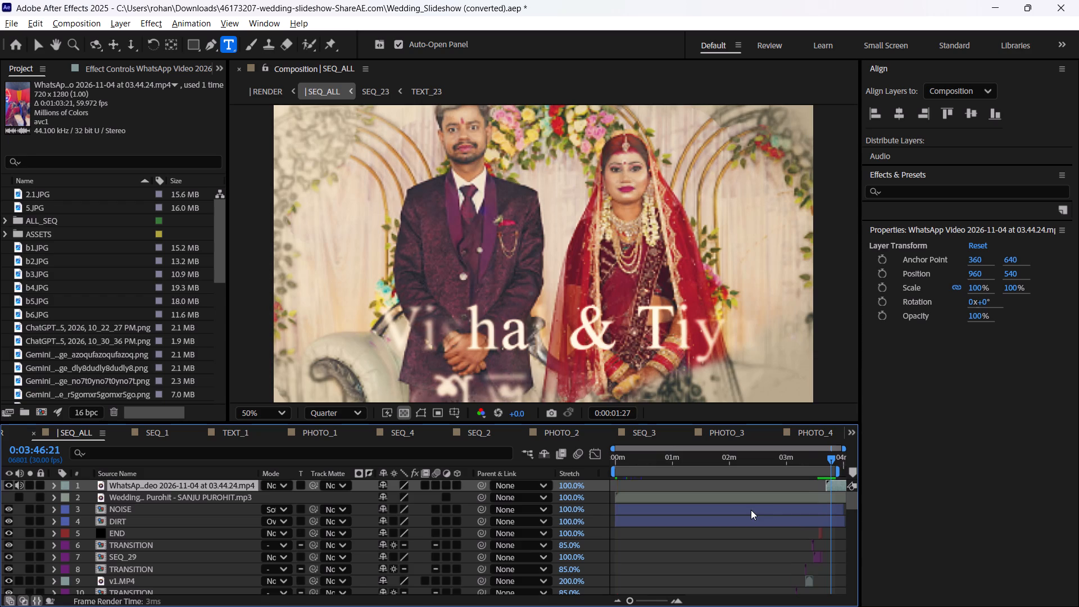
alt+scroll(751, 510, down, 1)
drag(833, 457, 844, 461)
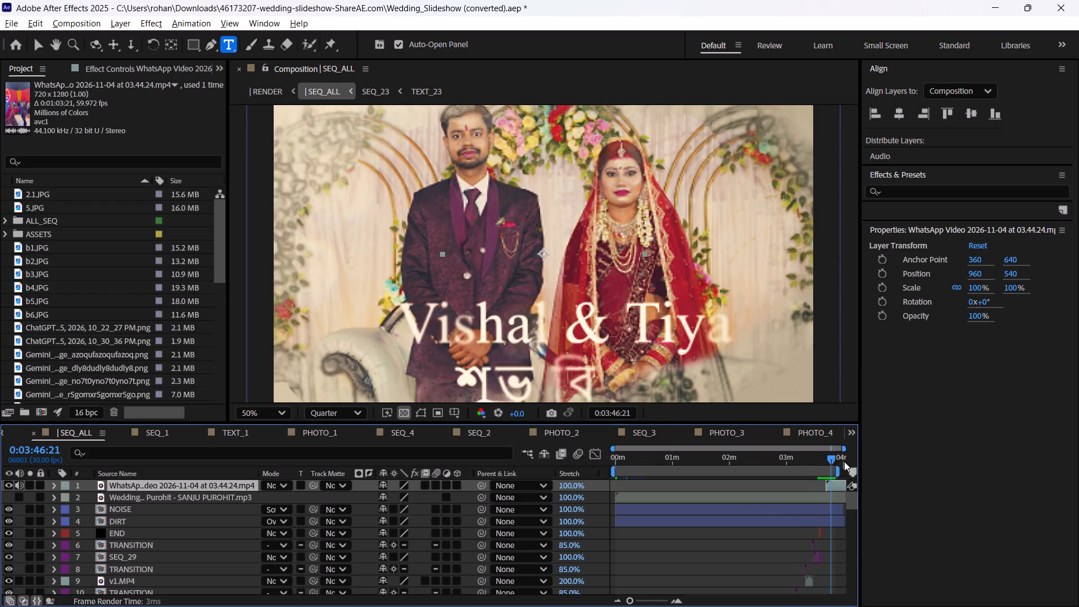
drag(844, 461, 853, 458)
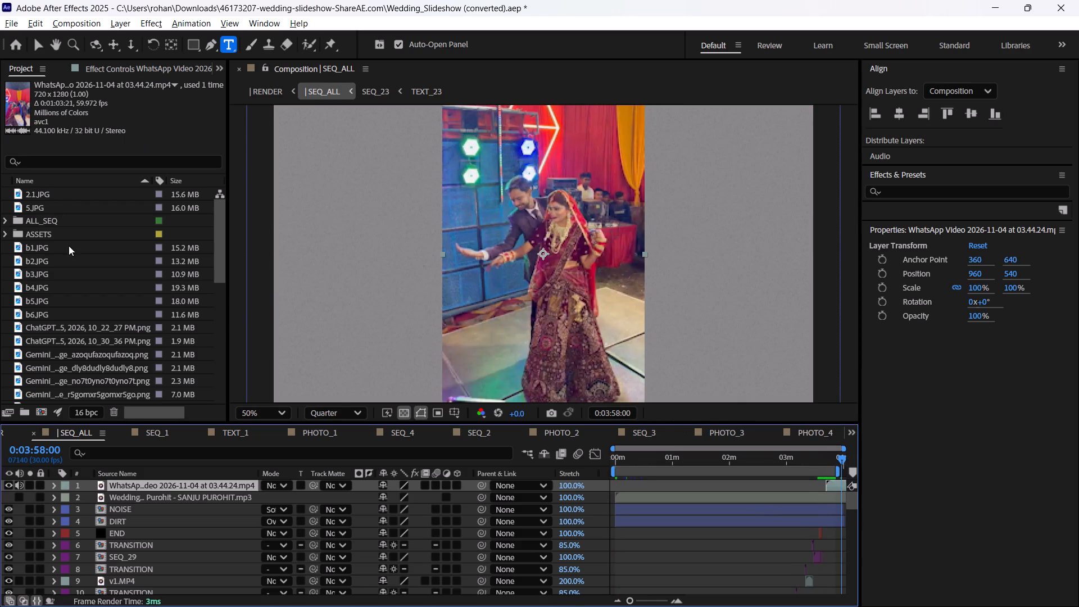
Open the RENDER composition to inspect its timeline at 0:01:11:00, and return to SEQ_ALL.
scroll(73, 268, up, 4)
scroll(81, 308, down, 14)
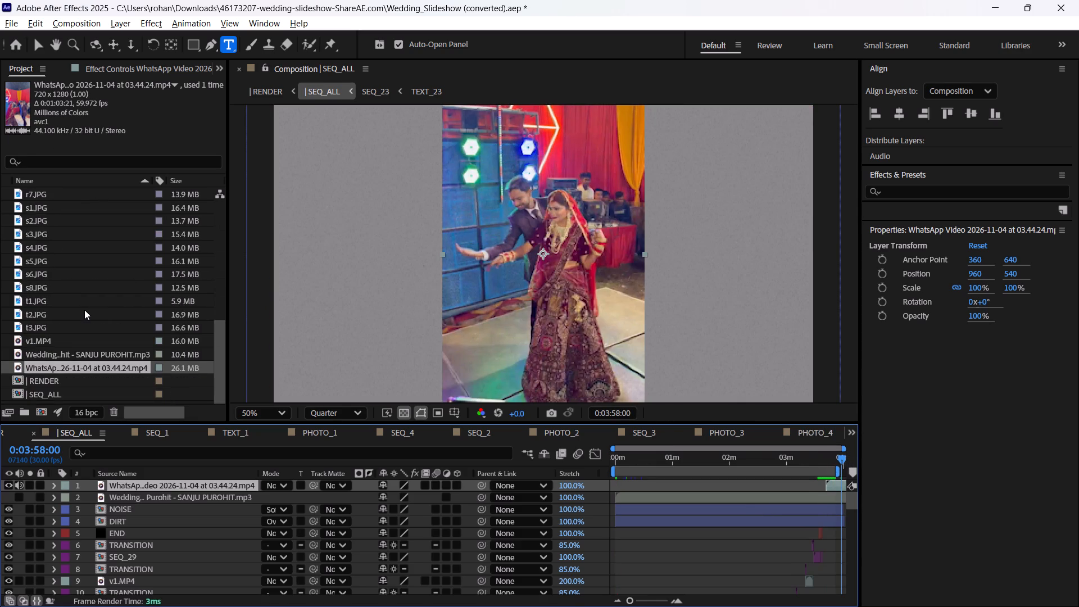
right_click(46, 394)
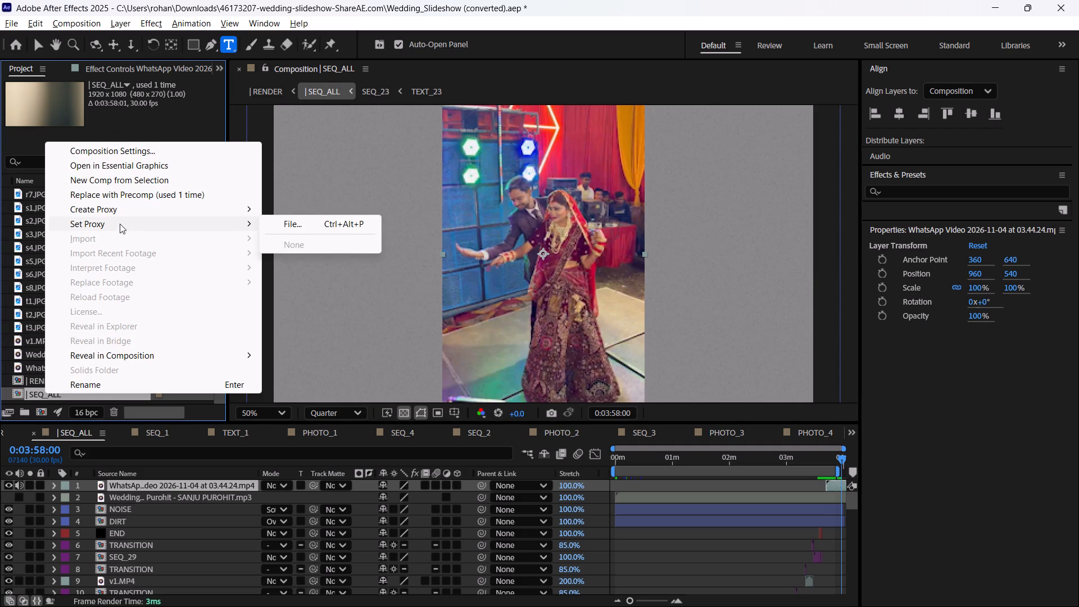
click(263, 89)
click(263, 89)
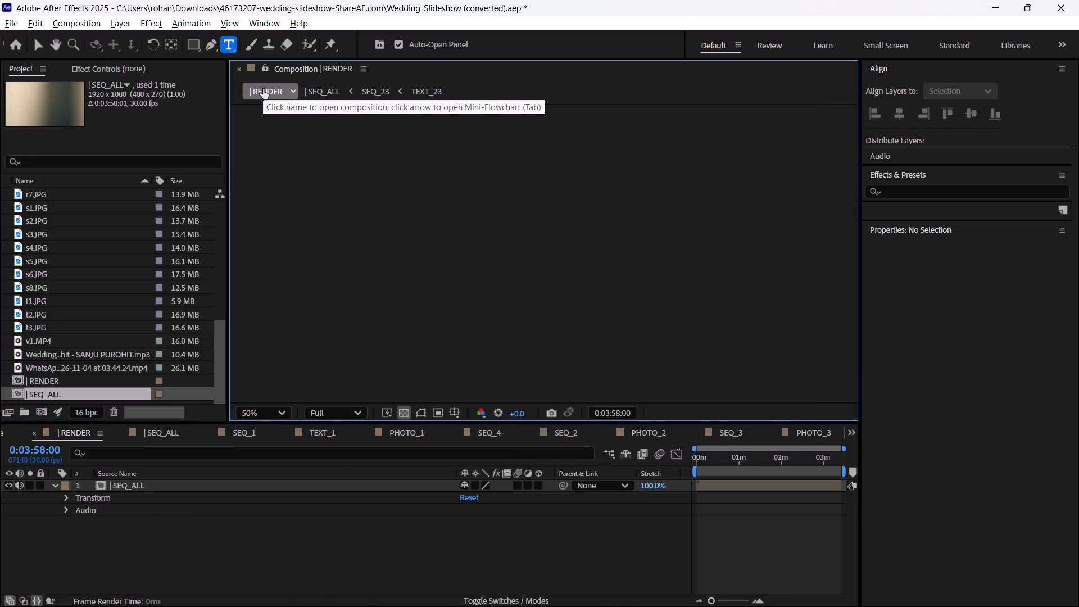
drag(722, 453, 747, 457)
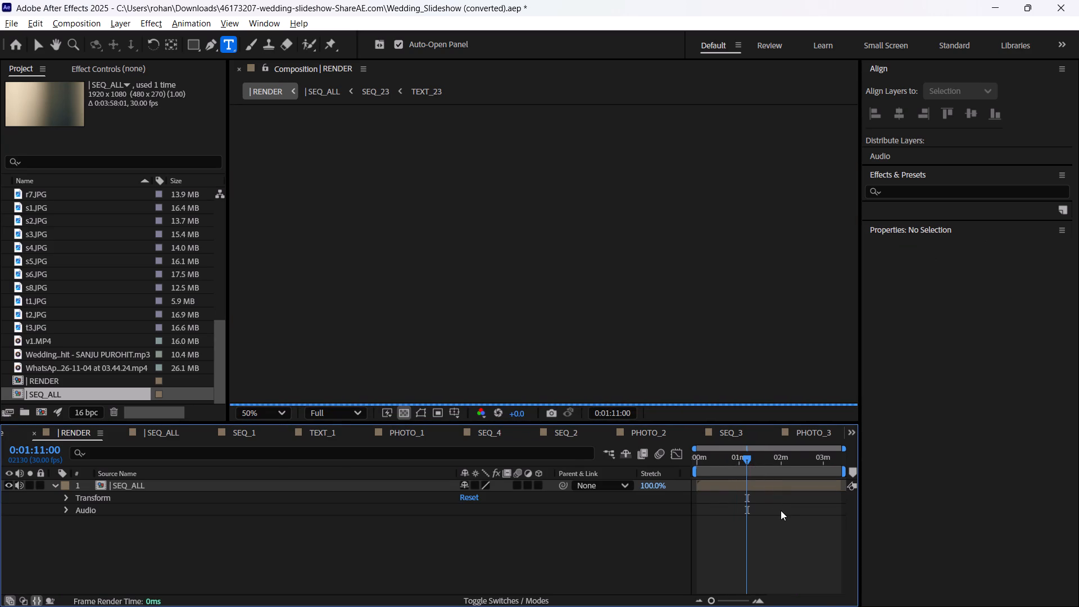
alt+scroll(781, 511, up, 3)
alt+scroll(781, 511, down, 9)
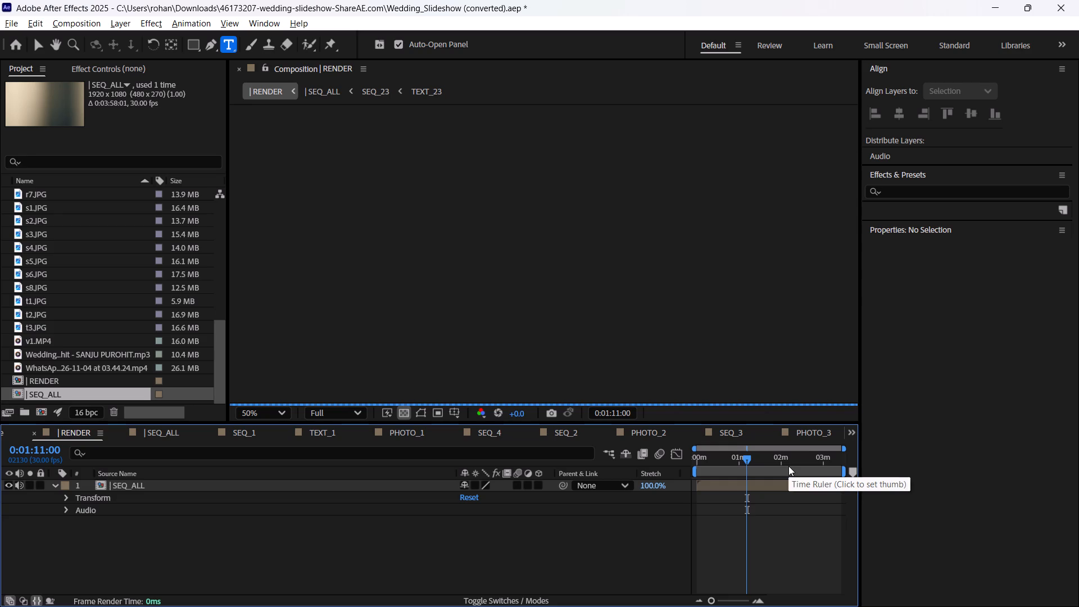
click(314, 93)
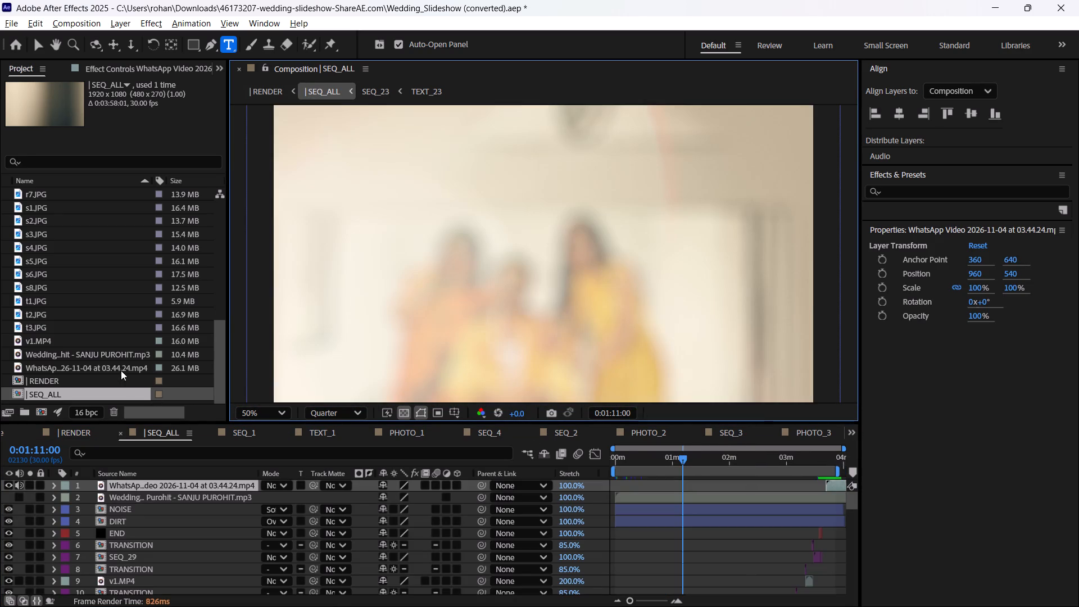
Set the duration of the SEQ_ALL composition to 0:04:58:01 in its composition settings.
right_click(48, 396)
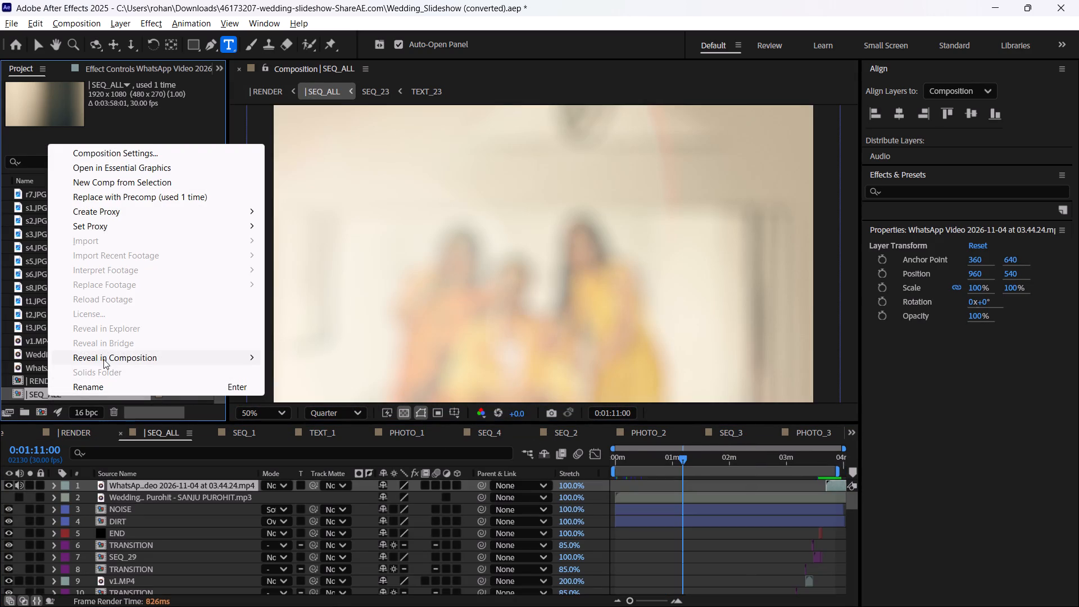
click(141, 155)
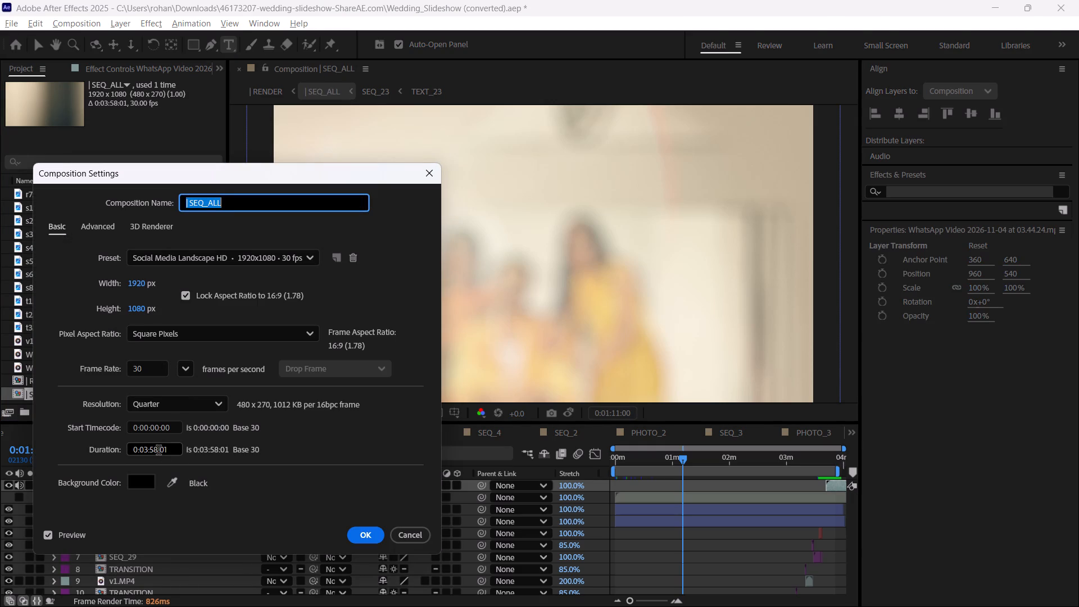
drag(158, 451, 148, 447)
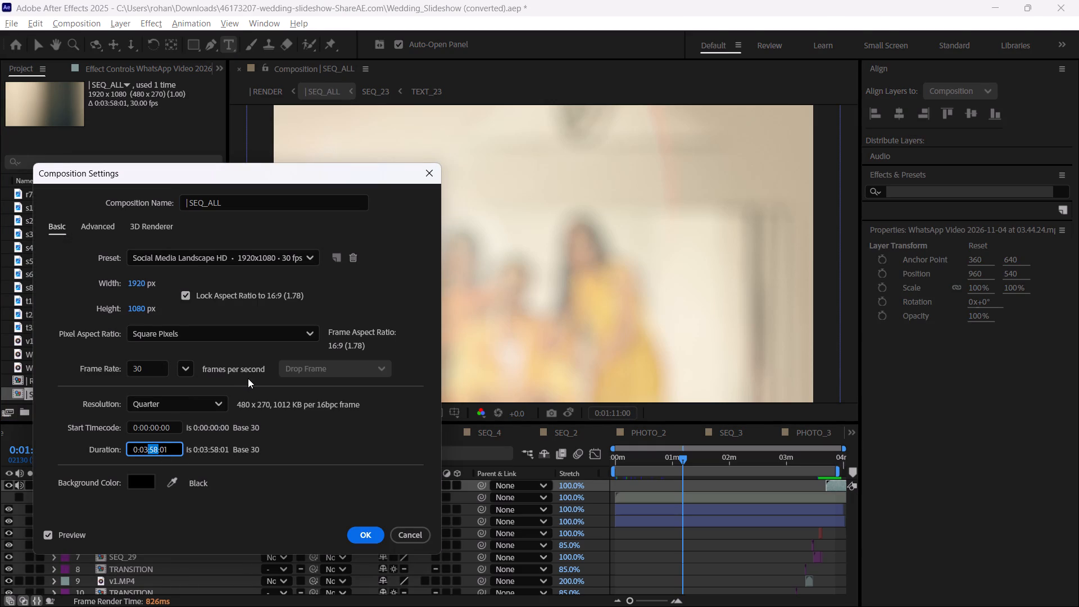
click(157, 449)
click(149, 449)
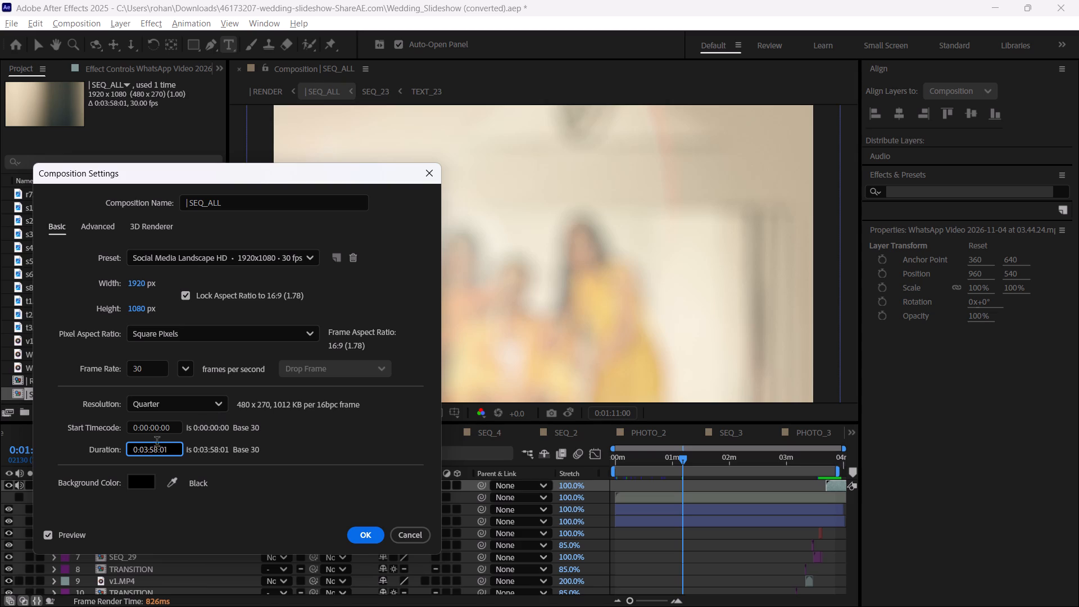
click(148, 450)
key(BackSpace)
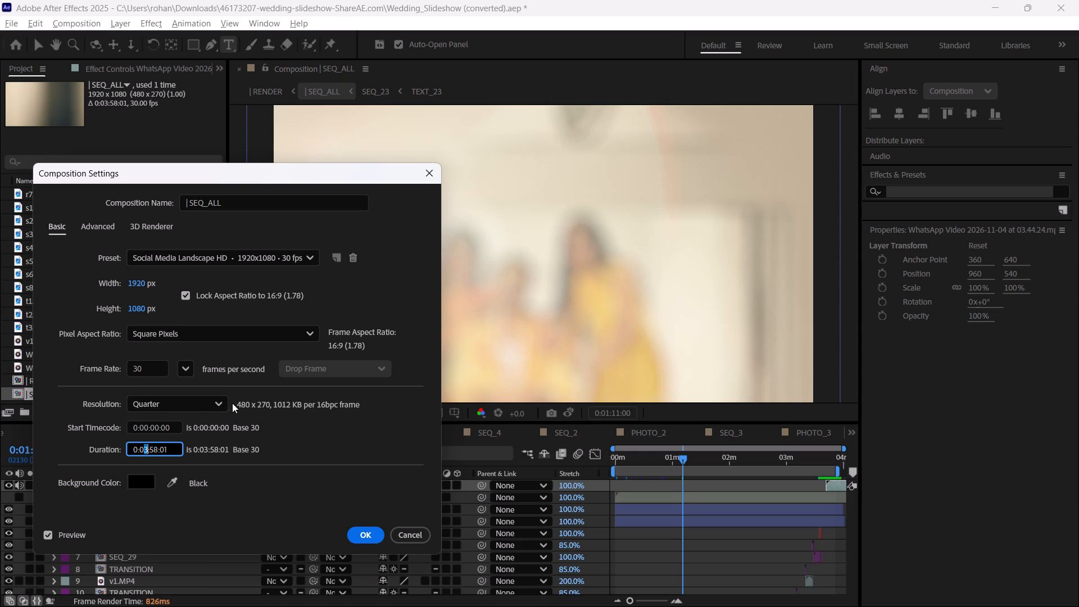
click(232, 403)
key(4)
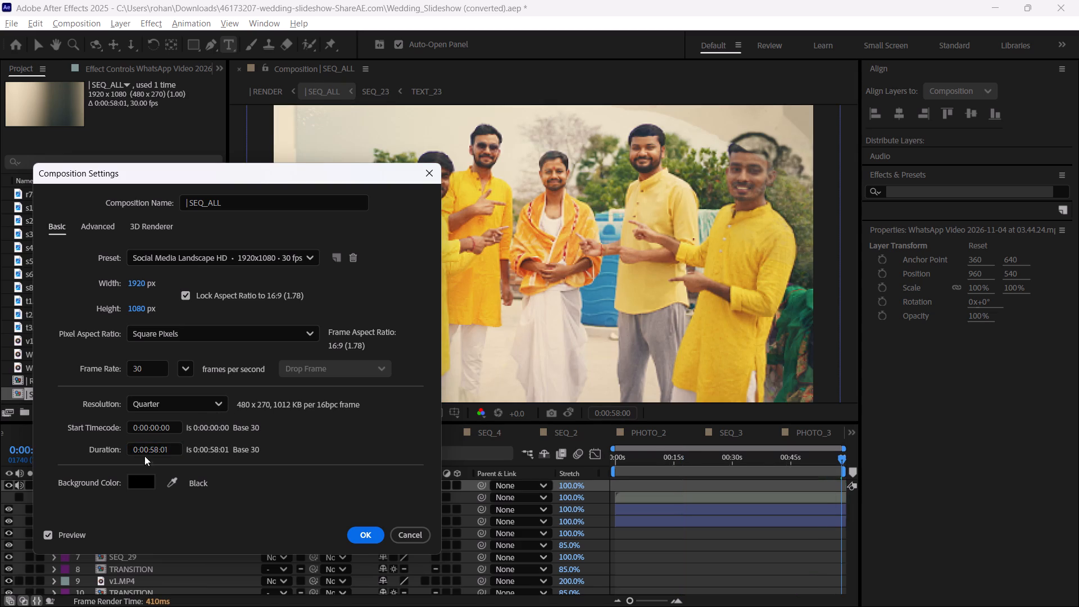
click(149, 449)
key(BackSpace)
key(4)
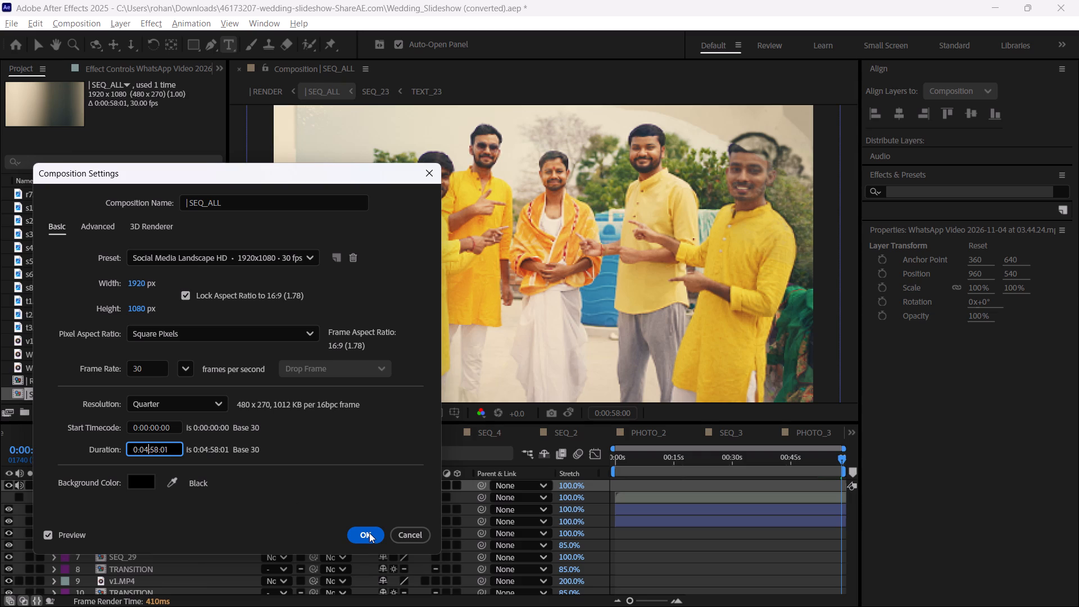
click(369, 533)
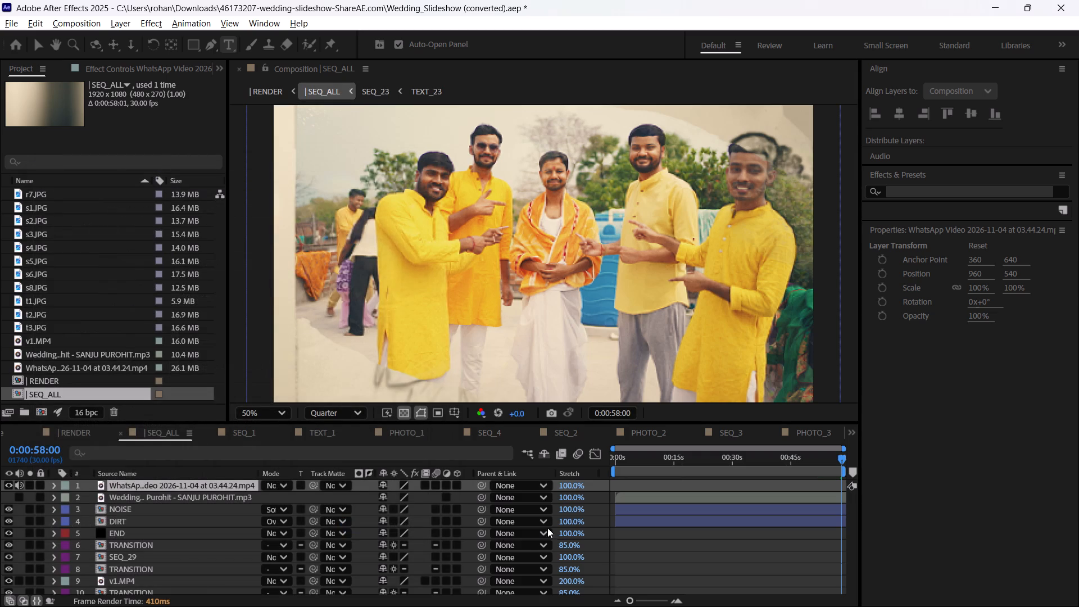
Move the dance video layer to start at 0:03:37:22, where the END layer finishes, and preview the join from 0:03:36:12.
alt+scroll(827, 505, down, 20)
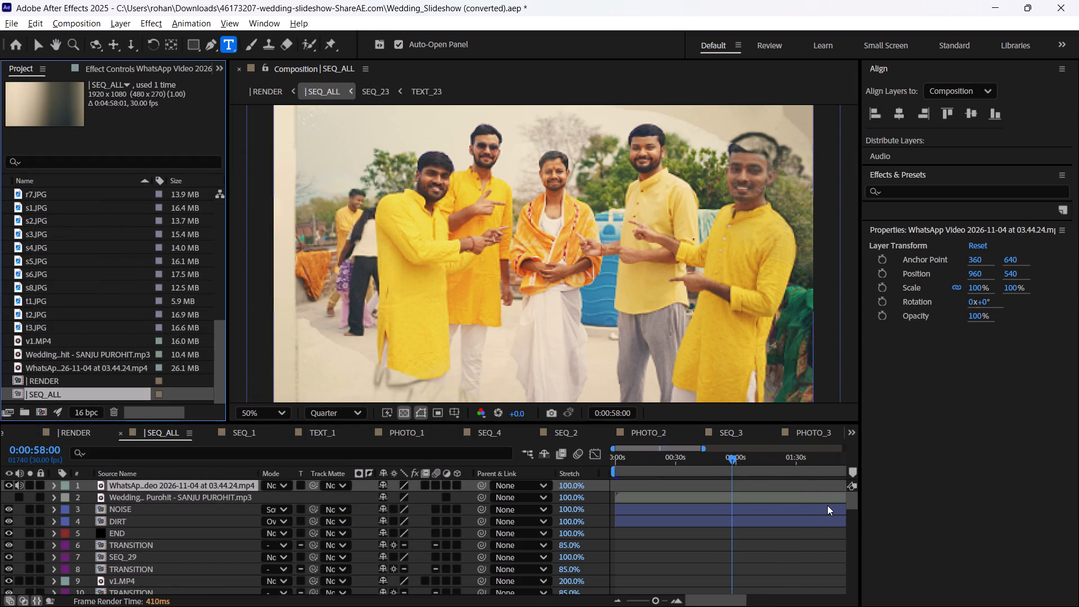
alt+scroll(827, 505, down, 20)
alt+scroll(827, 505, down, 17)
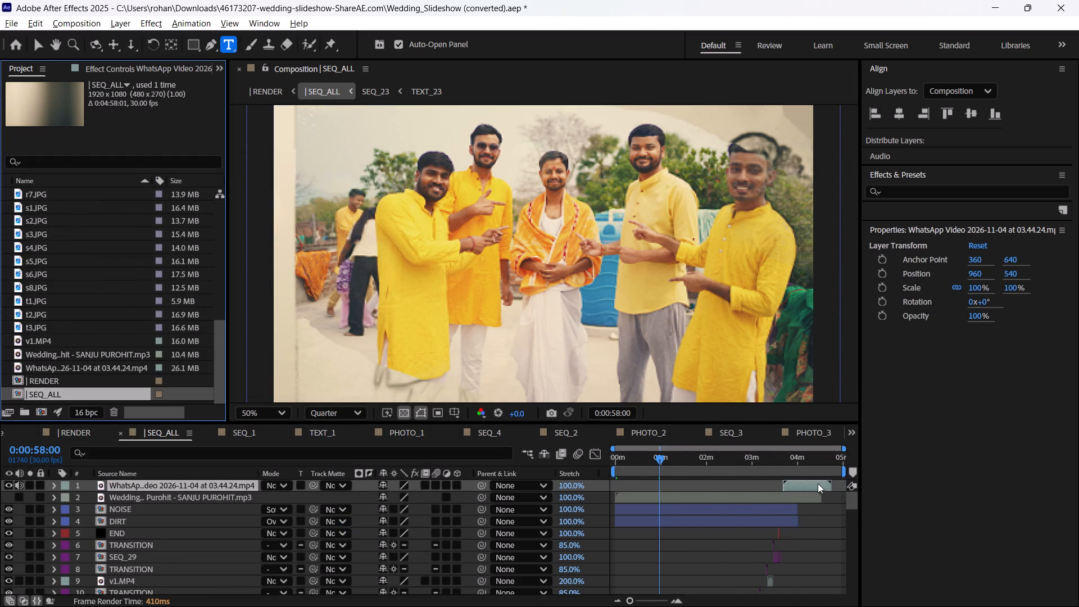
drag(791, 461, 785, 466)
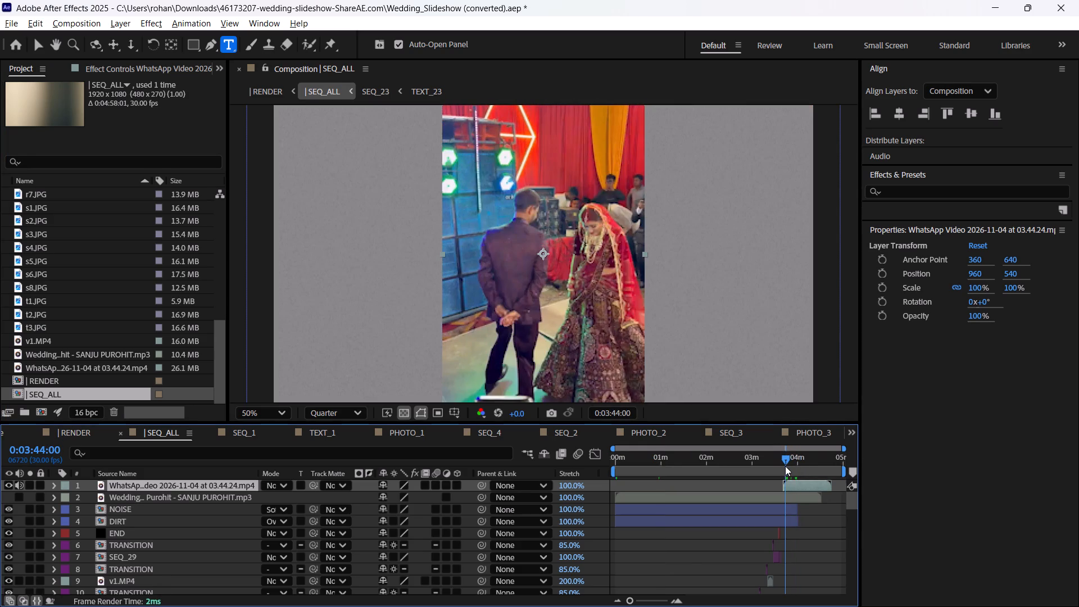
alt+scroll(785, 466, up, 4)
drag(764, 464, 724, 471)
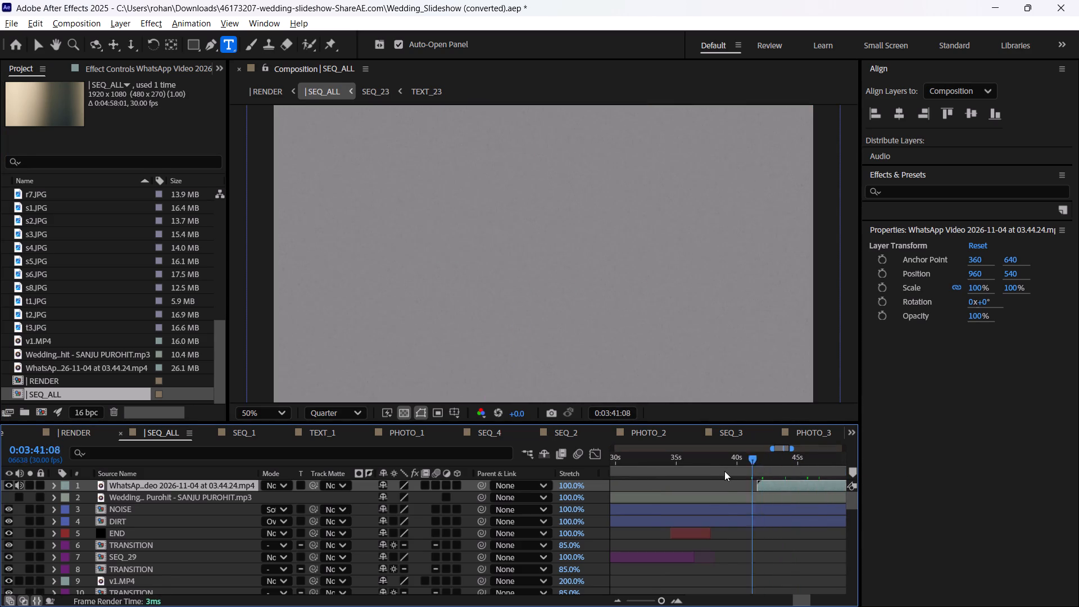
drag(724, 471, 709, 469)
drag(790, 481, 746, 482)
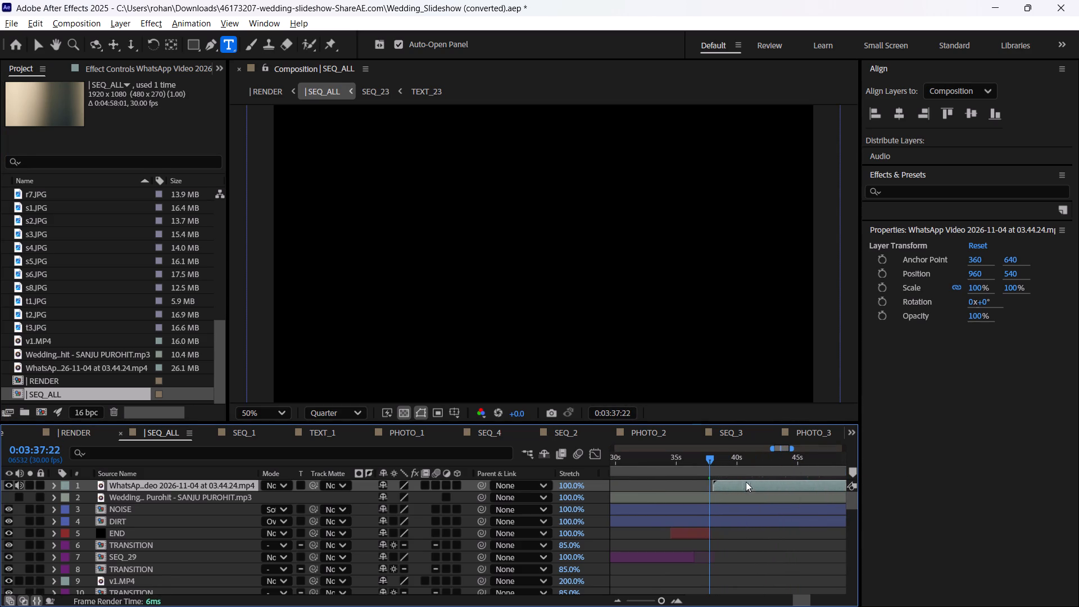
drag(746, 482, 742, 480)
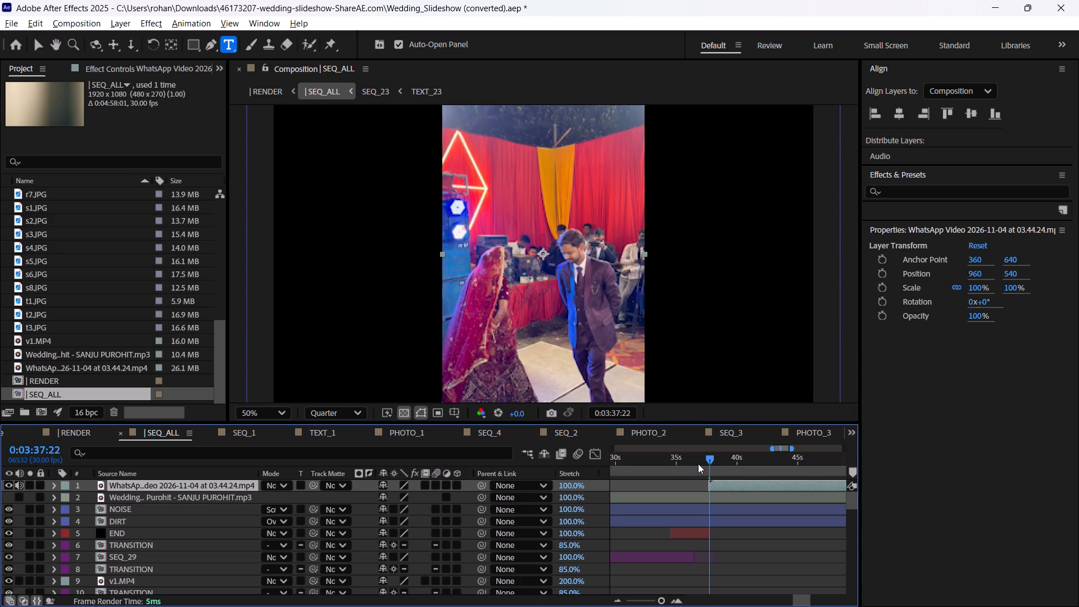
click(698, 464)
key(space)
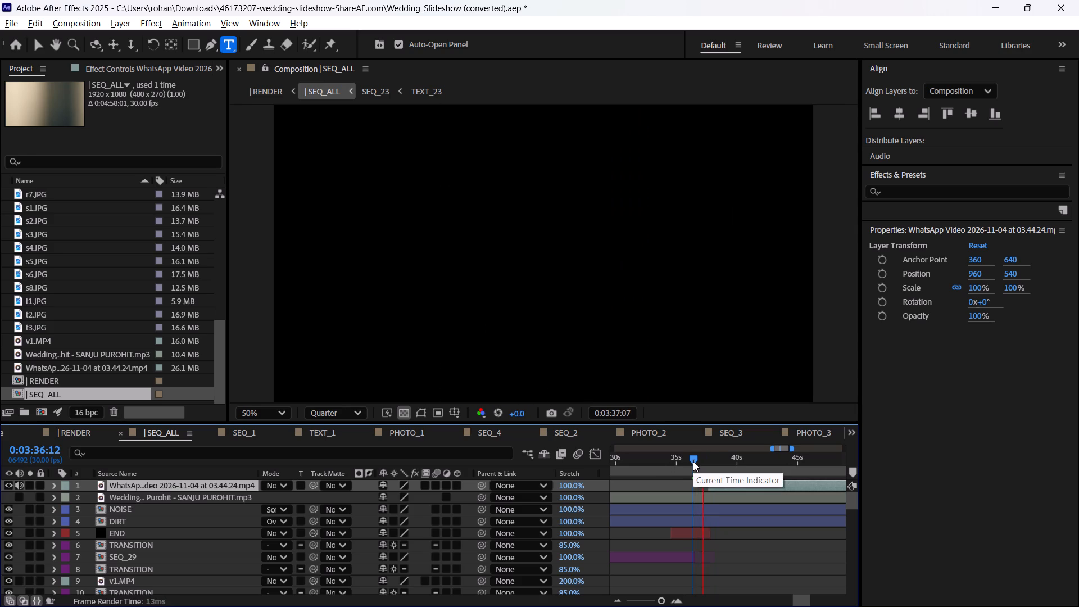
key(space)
Place the dance video layer directly above v1.MP4 in the layer stack, starting at about 0:03:28 where v1.MP4 ends.
drag(751, 483, 726, 481)
alt+scroll(728, 498, down, 4)
alt+scroll(767, 533, up, 4)
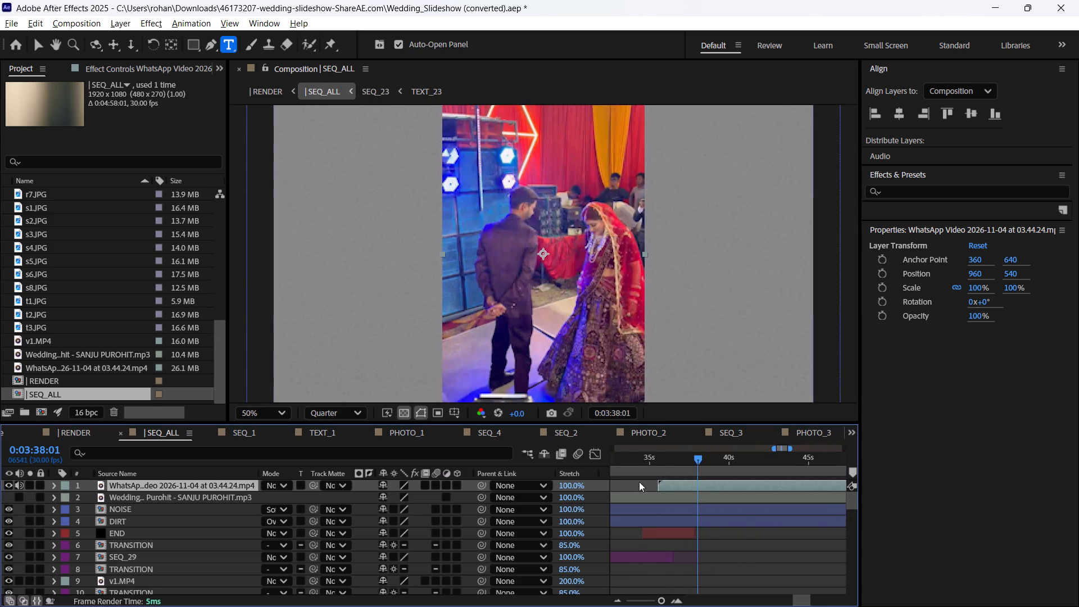
Move the SEQ_29 layer later in SEQ_ALL to start at about 0:03:36:15, with its TRANSITION layer starting just before it at about 0:03:36.
drag(643, 458, 683, 471)
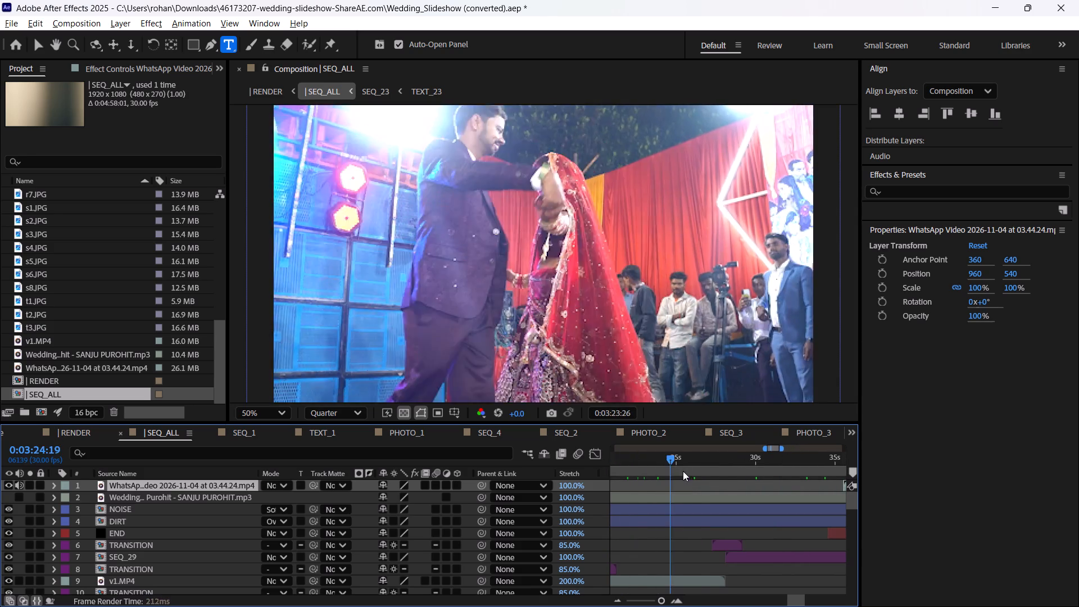
drag(683, 471, 708, 474)
alt+scroll(741, 519, down, 1)
alt+scroll(741, 519, up, 3)
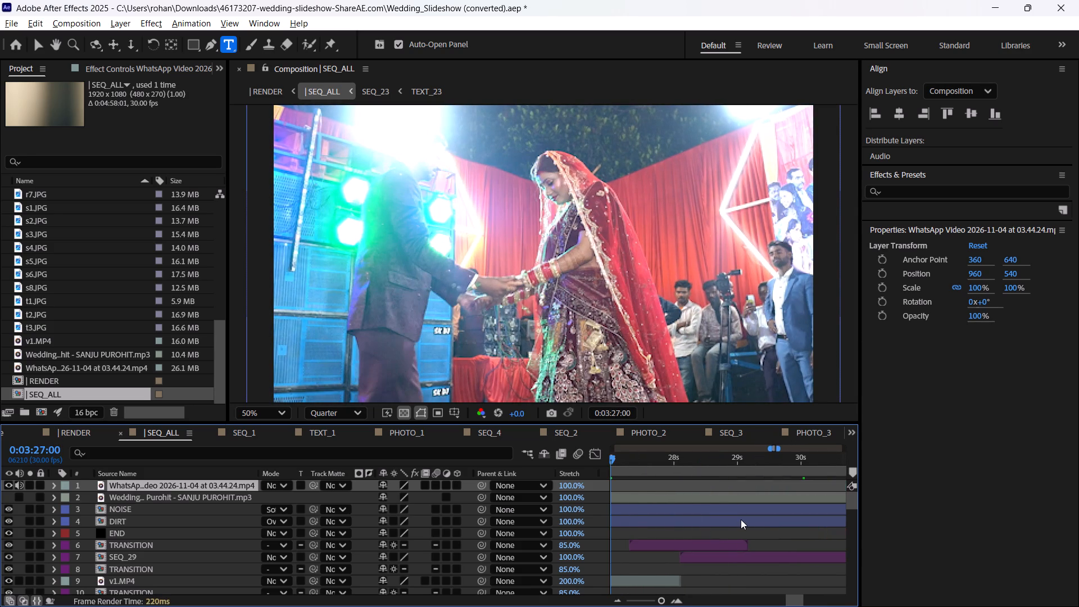
click(723, 542)
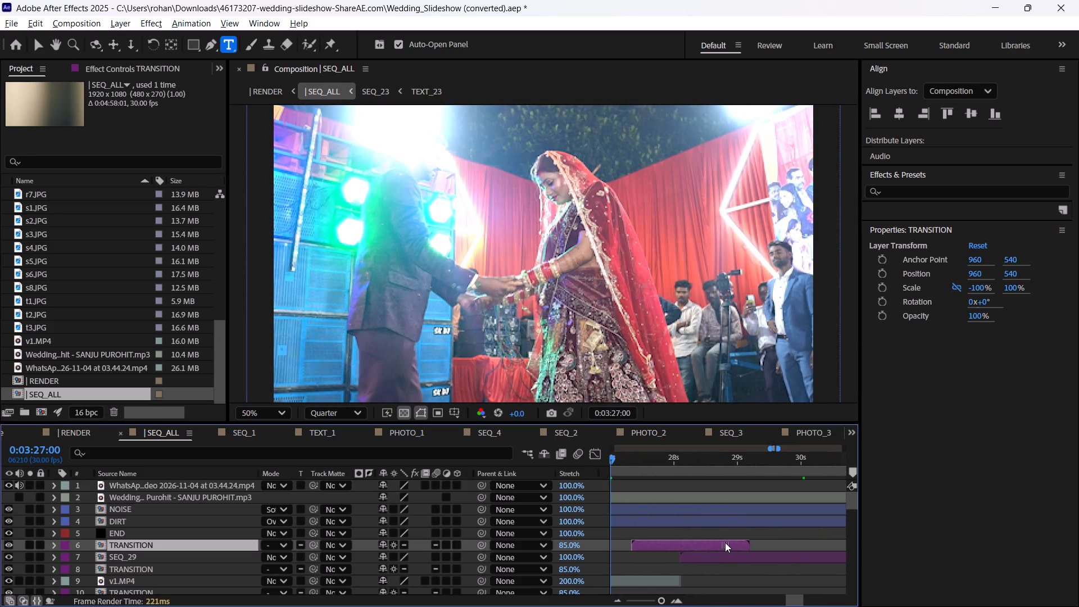
alt+scroll(726, 542, down, 3)
drag(737, 557, 804, 556)
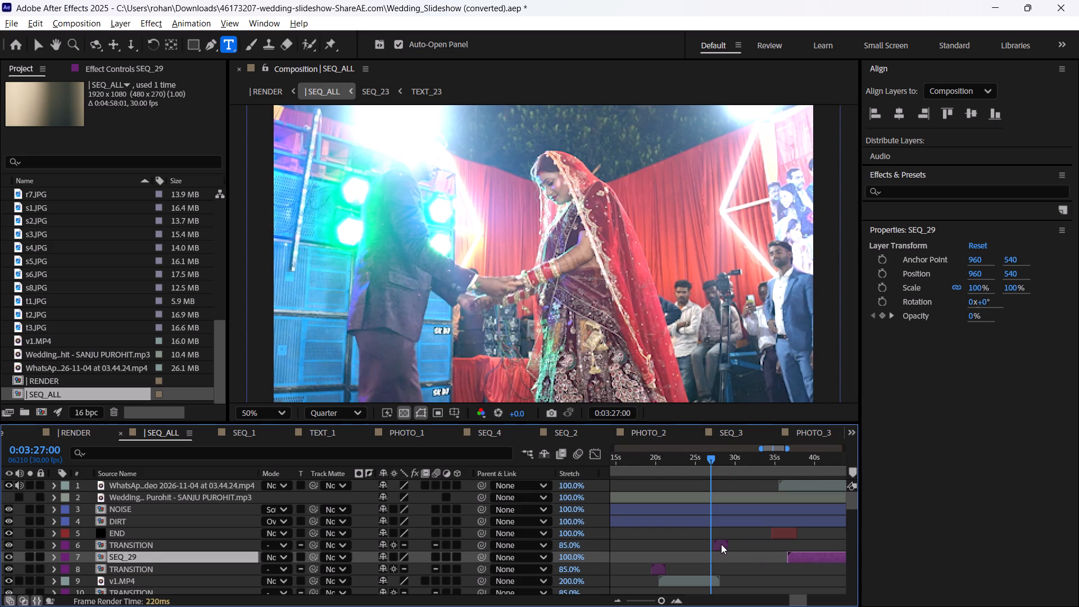
drag(721, 543, 791, 549)
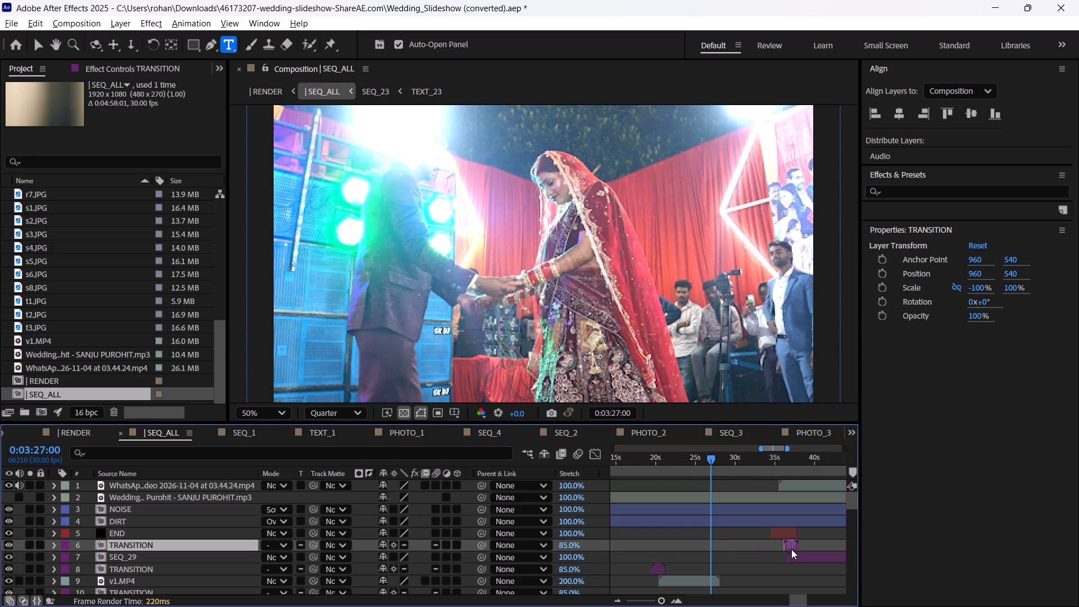
drag(791, 549, 788, 549)
Move the END layer to start at about 0:03:43, over the closing seconds of the SEQ_29 layer.
drag(782, 532, 755, 548)
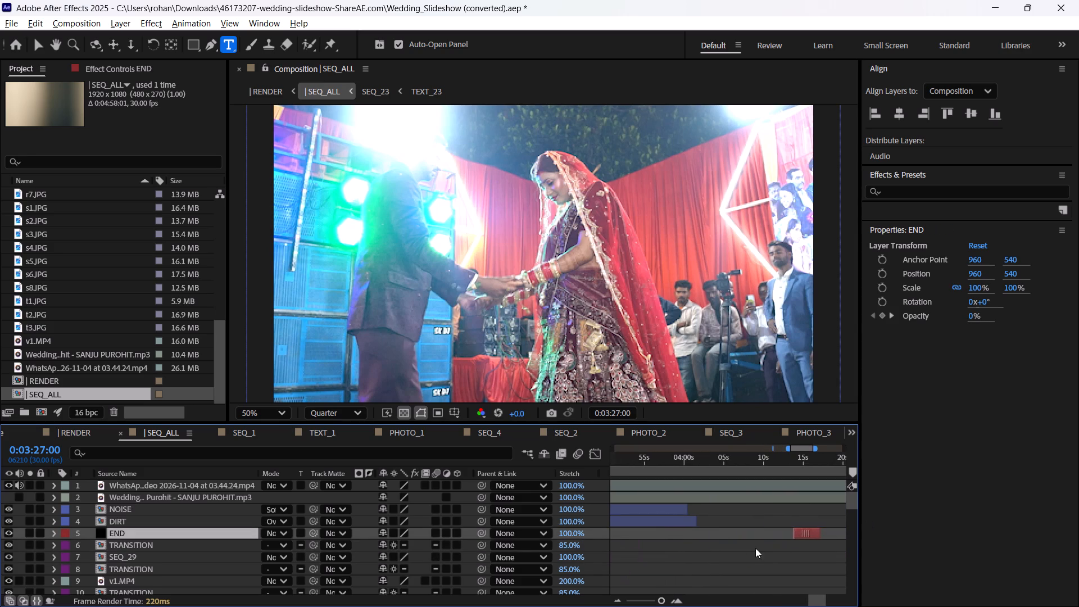
drag(755, 548, 787, 547)
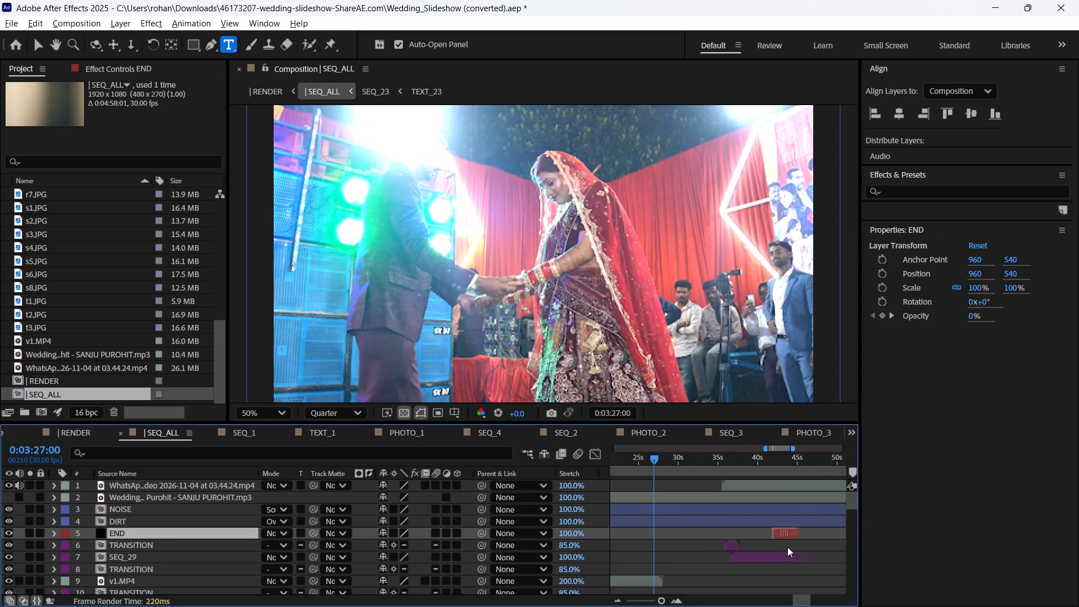
drag(787, 547, 793, 545)
Place the dance video layer directly above v1.MP4 in the layer stack and start it at about 0:03:28, where v1.MP4 ends.
click(742, 488)
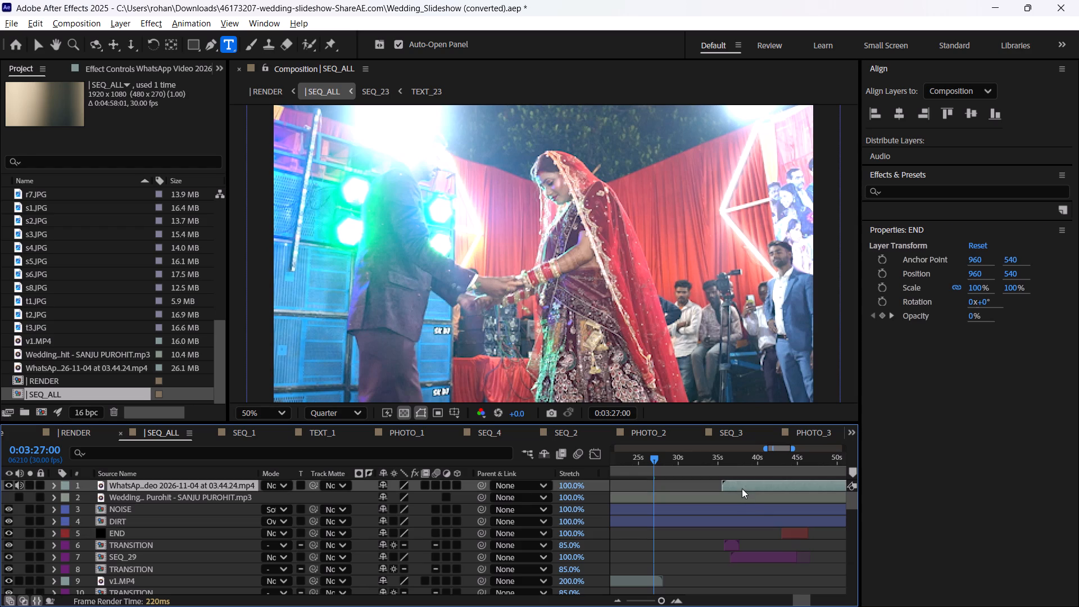
drag(218, 485, 216, 557)
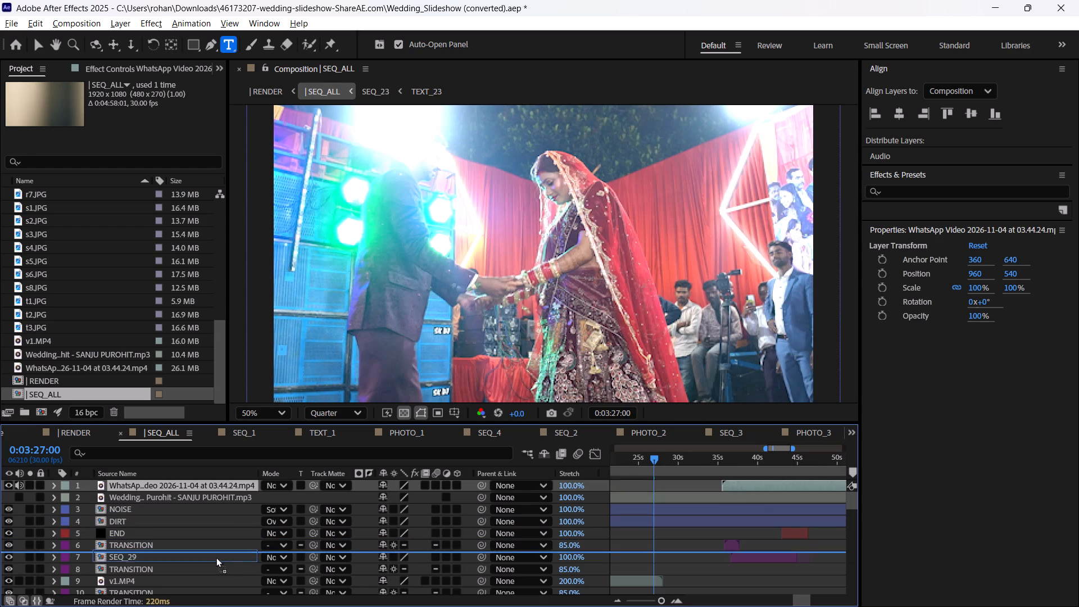
drag(216, 557, 216, 575)
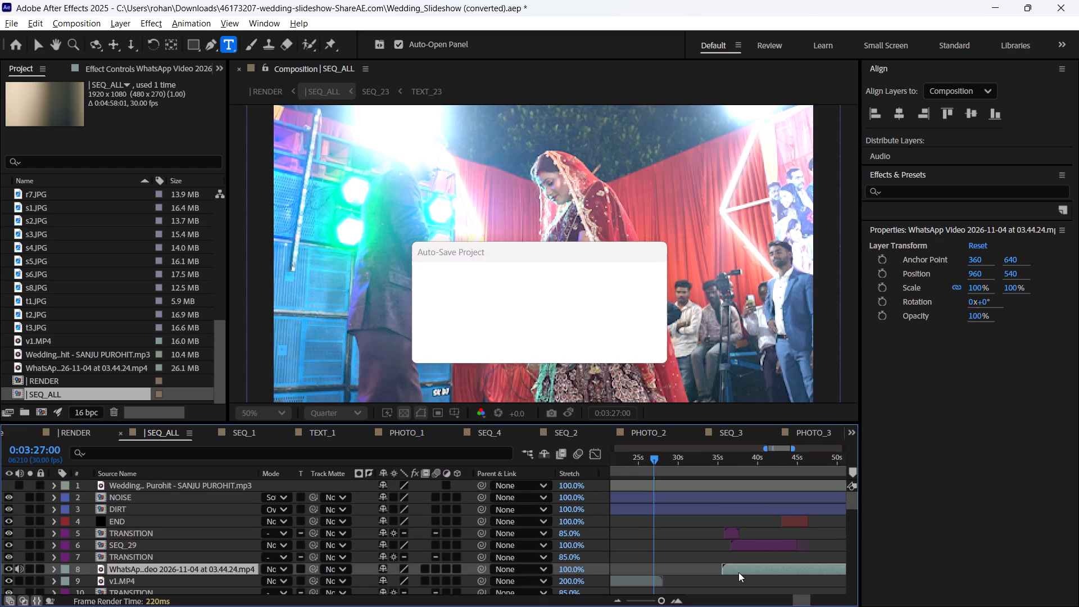
drag(742, 568, 724, 563)
drag(738, 570, 679, 558)
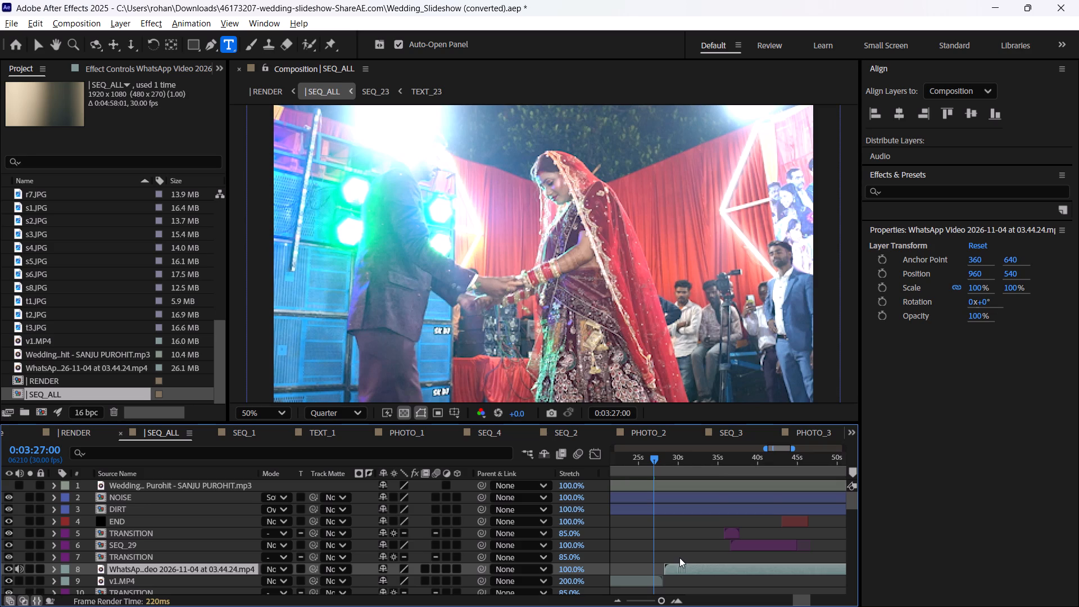
drag(679, 558, 677, 555)
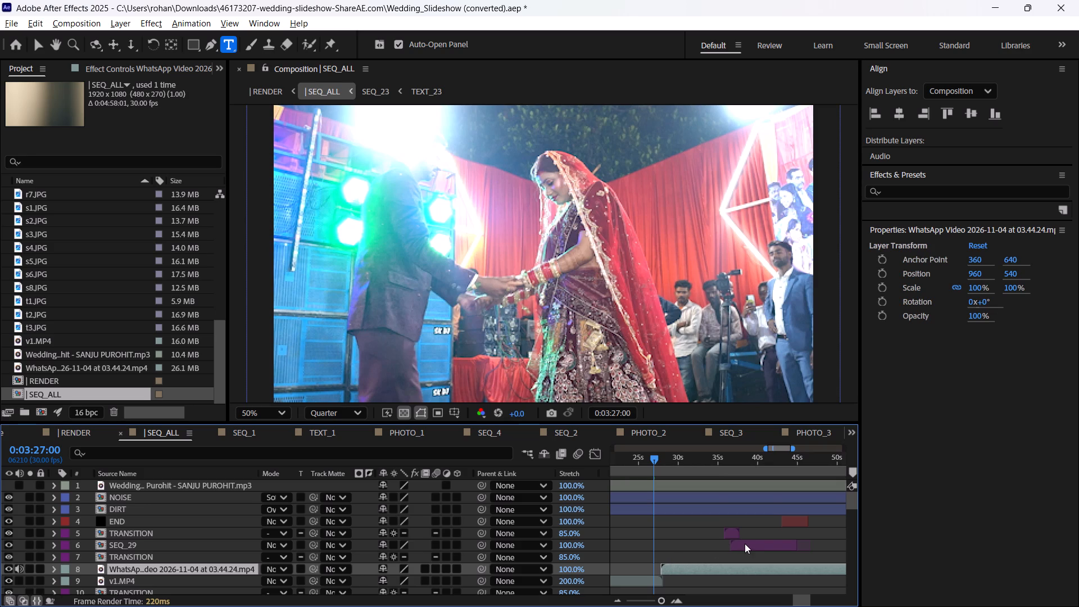
Move the SEQ_29 closing title layer later in SEQ_ALL, starting at about 0:04:13.
drag(749, 544, 765, 555)
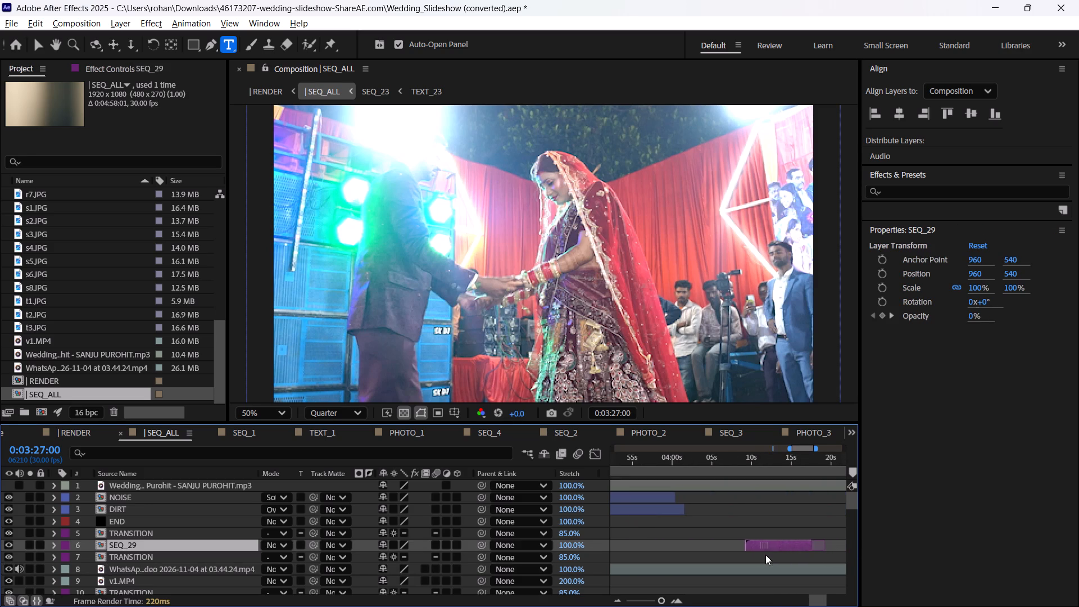
drag(765, 555, 792, 554)
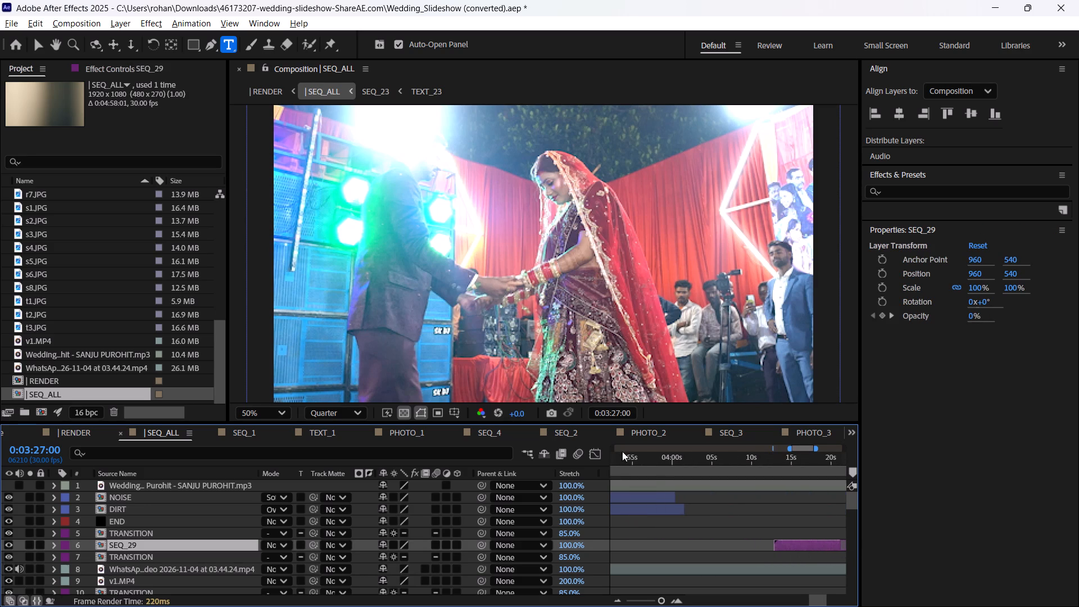
Move the TRANSITION layer above SEQ_29 later so it starts at about 0:04:15, over the closing title.
alt+scroll(660, 488, down, 4)
alt+scroll(704, 545, up, 3)
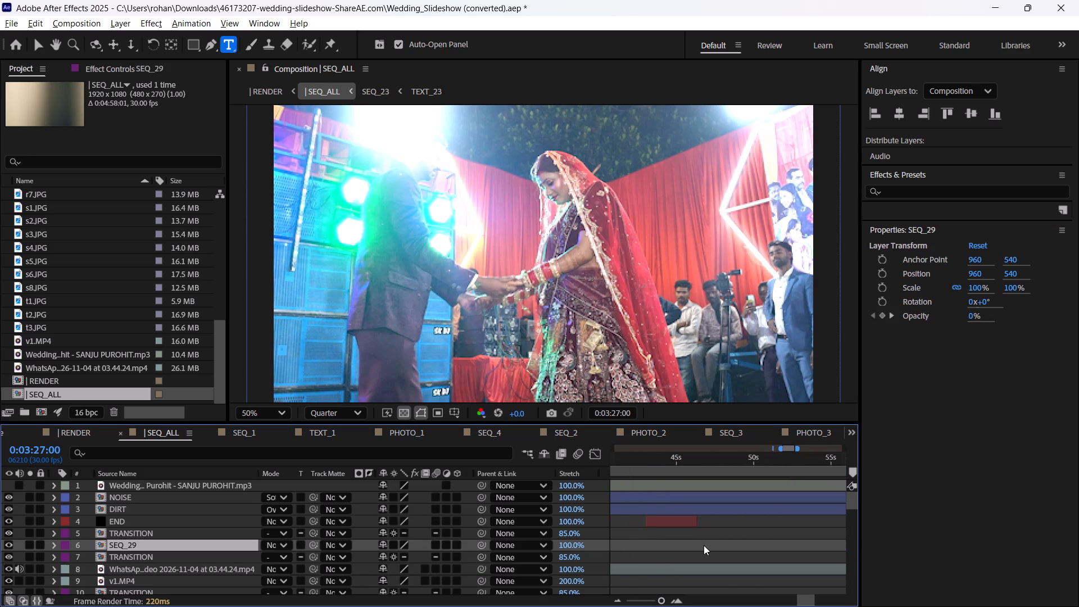
drag(639, 463, 654, 484)
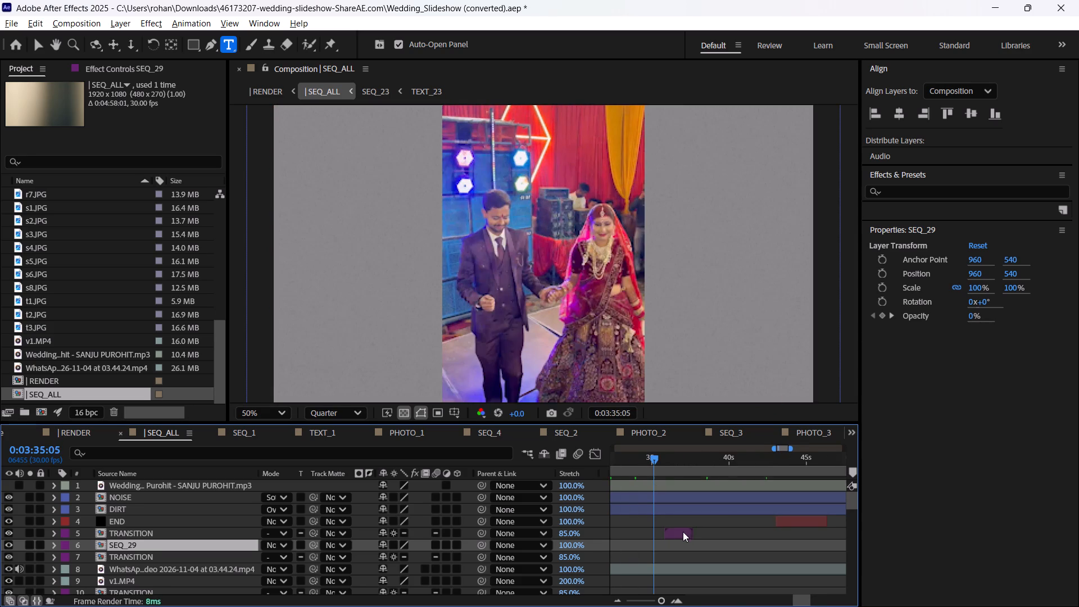
drag(681, 530, 648, 546)
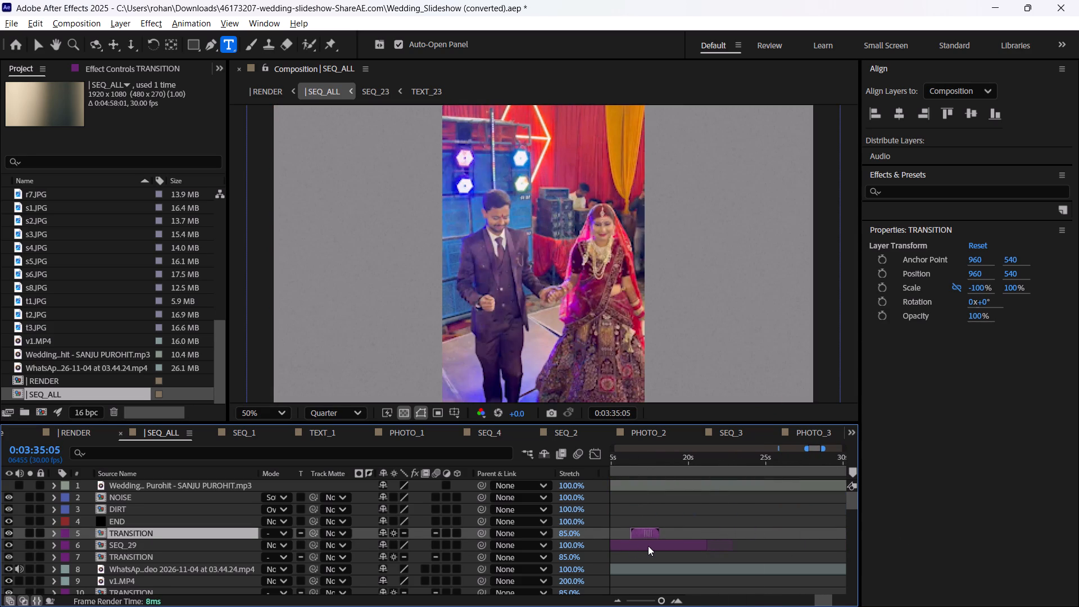
drag(648, 546, 629, 546)
Move the END layer later in SEQ_ALL, starting at about 0:04:16 over the SEQ_29 closing title.
alt+scroll(629, 546, down, 13)
alt+scroll(640, 528, up, 3)
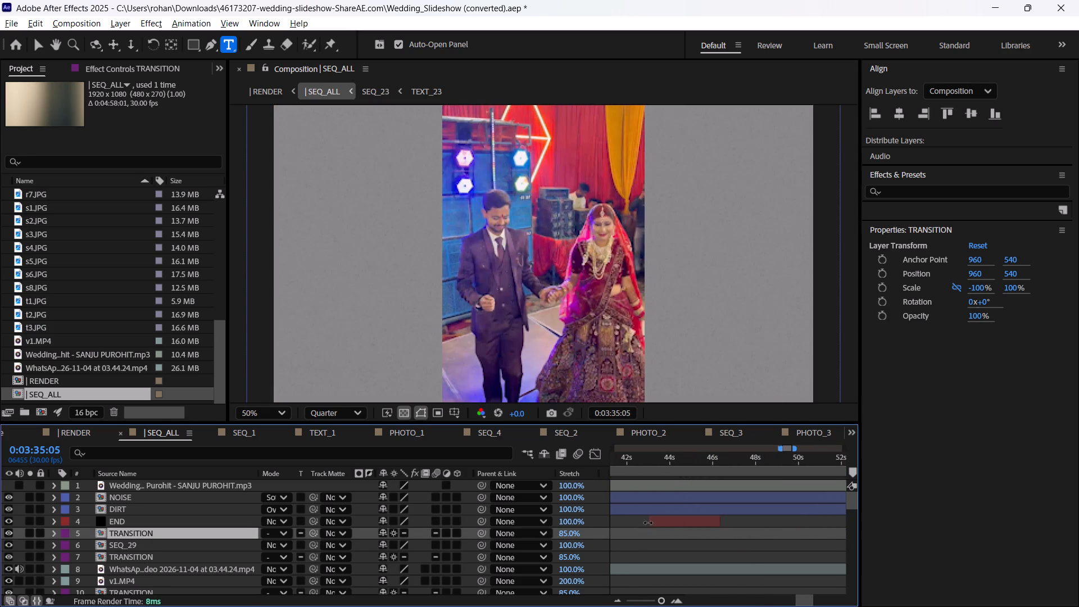
drag(671, 524, 815, 518)
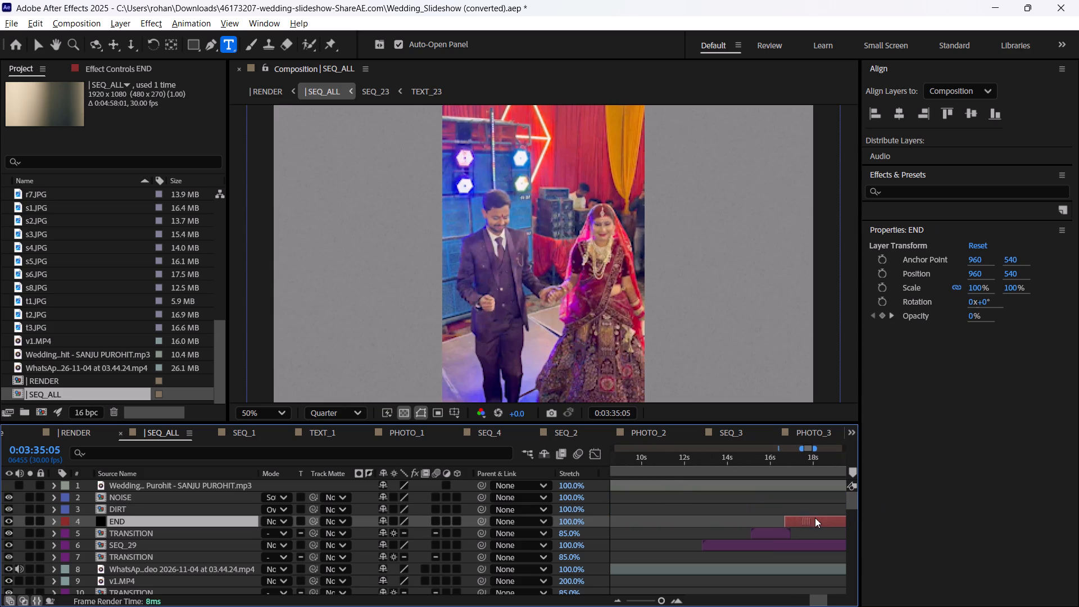
drag(815, 518, 799, 514)
Play SEQ_ALL from 0:03:27:12 to check the change from v1.MP4 to the dance video.
alt+scroll(799, 513, down, 4)
alt+scroll(723, 534, up, 2)
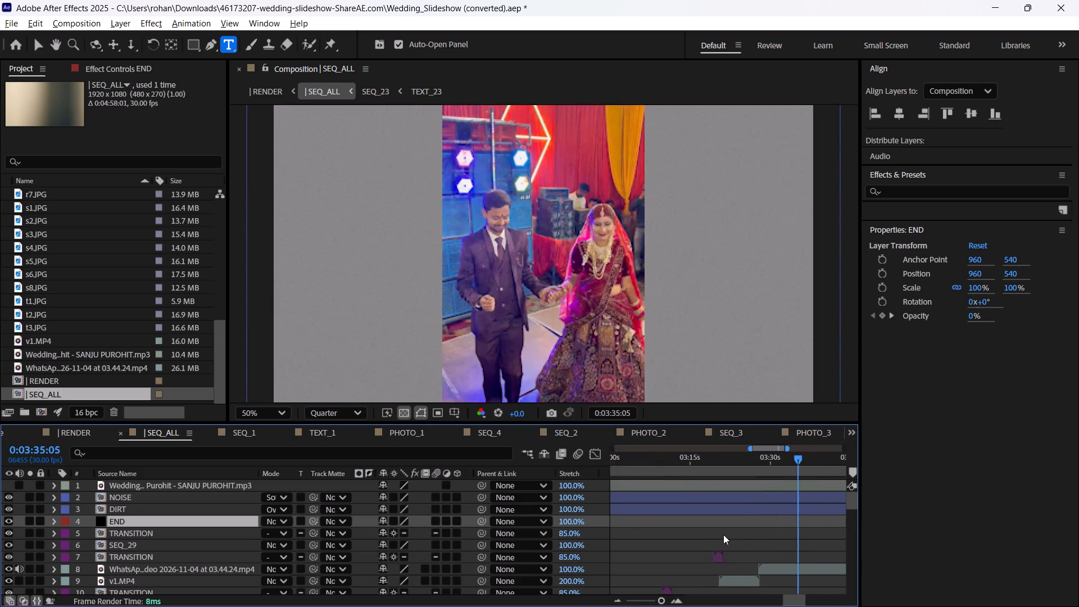
click(759, 464)
key(space)
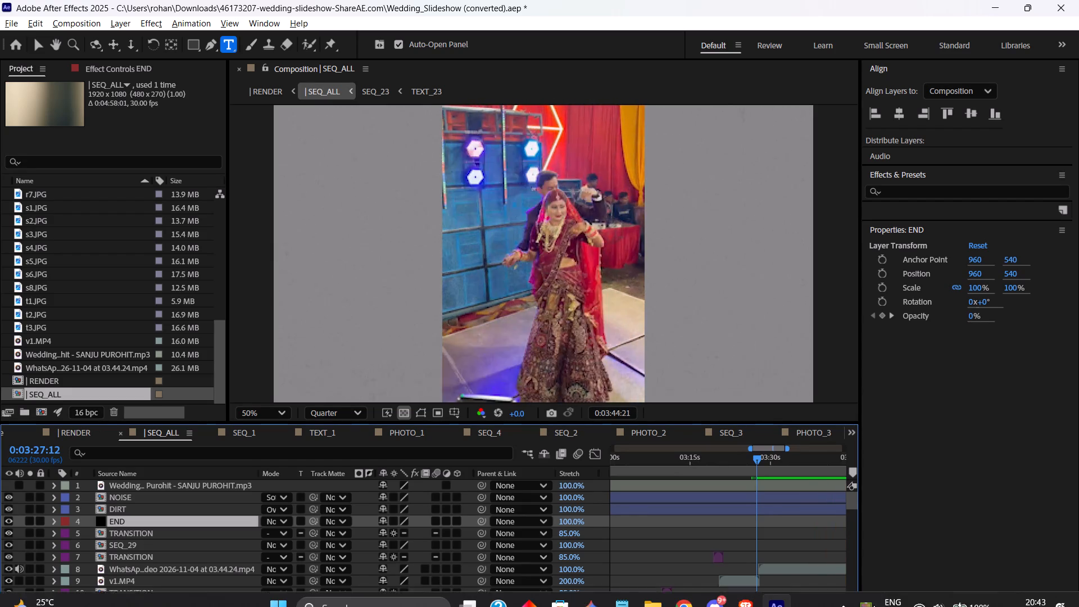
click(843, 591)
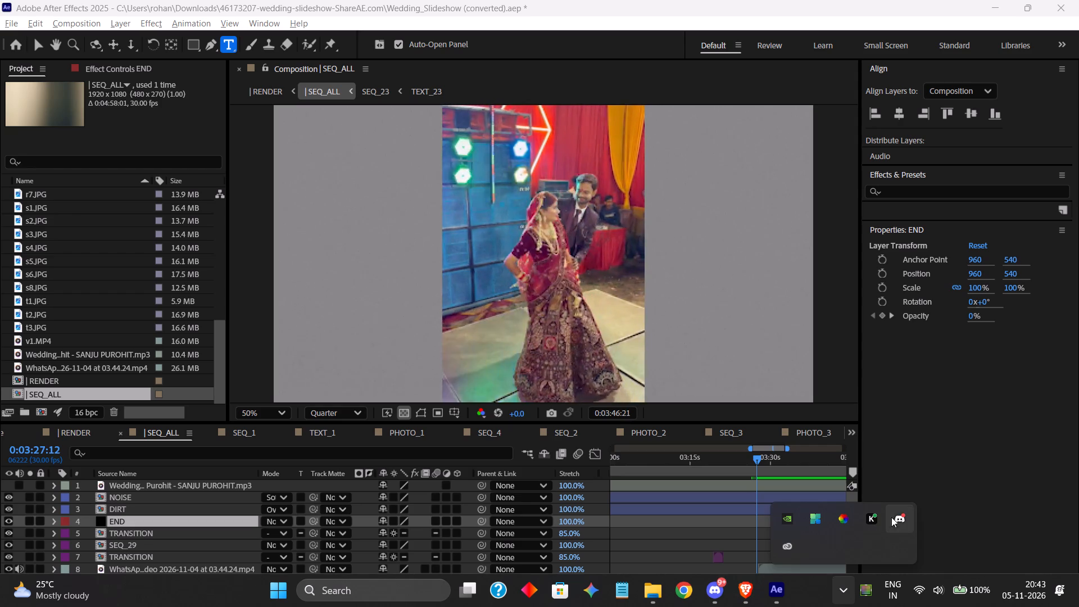
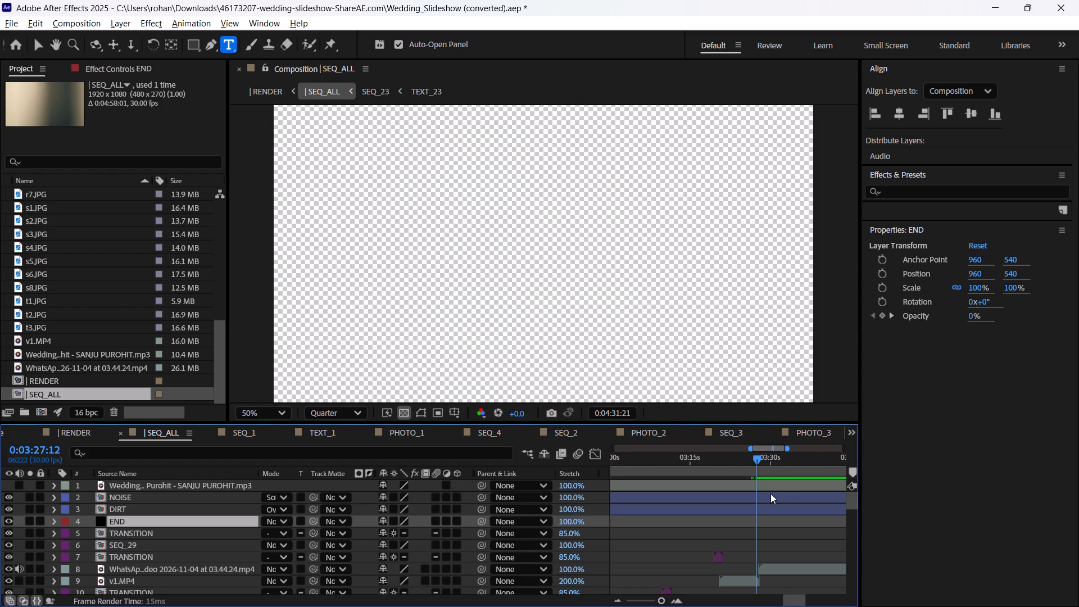
Review SEQ_ALL around the closing title layers and the end of the dance video, then play v1.MP4 from 0:03:20:18.
drag(758, 458, 886, 462)
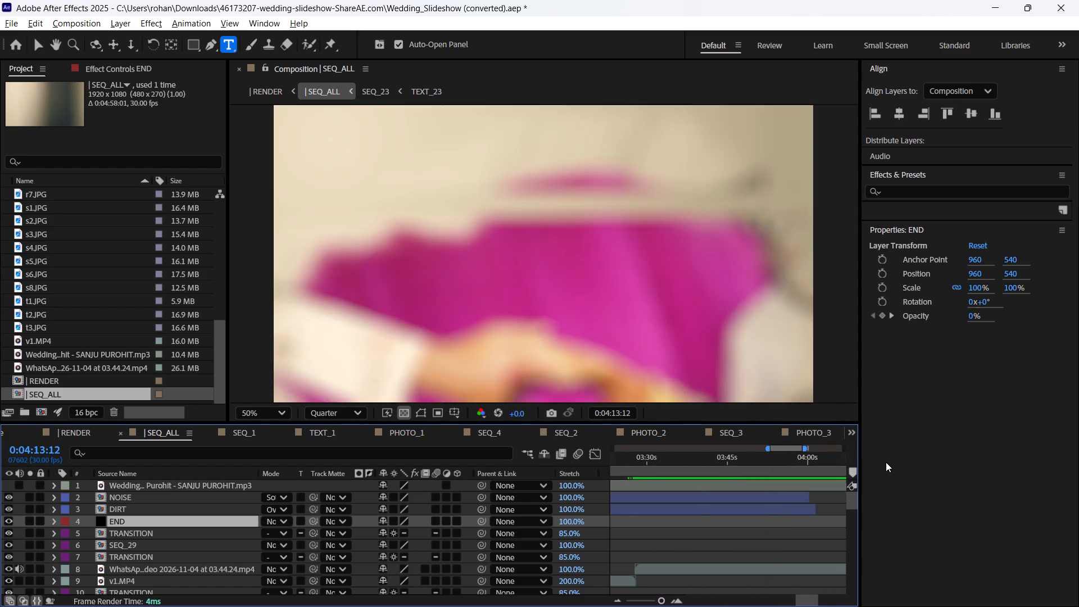
drag(886, 462, 763, 490)
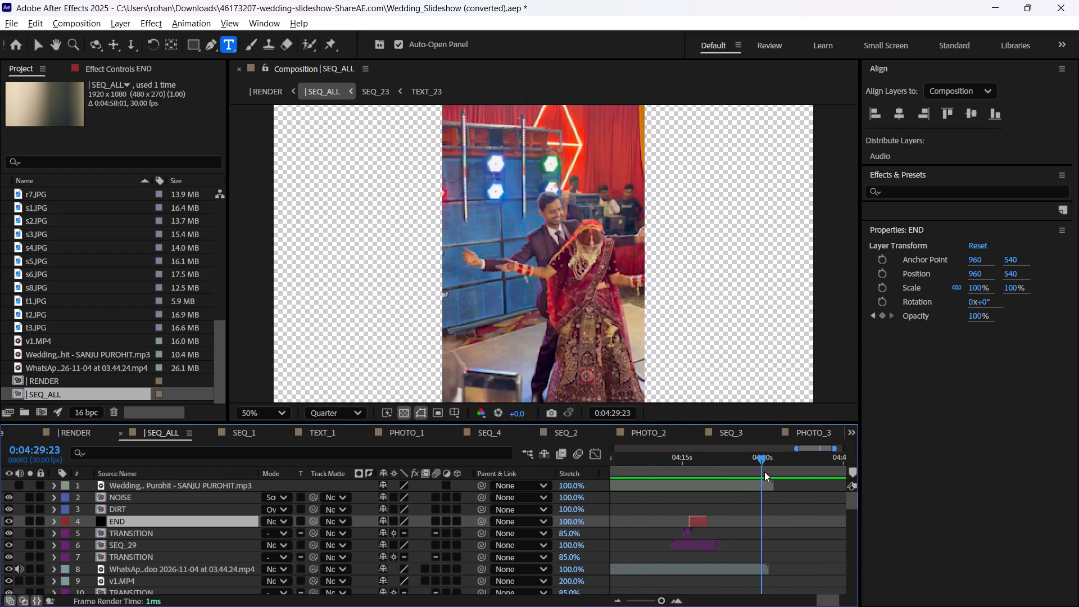
drag(752, 459, 745, 459)
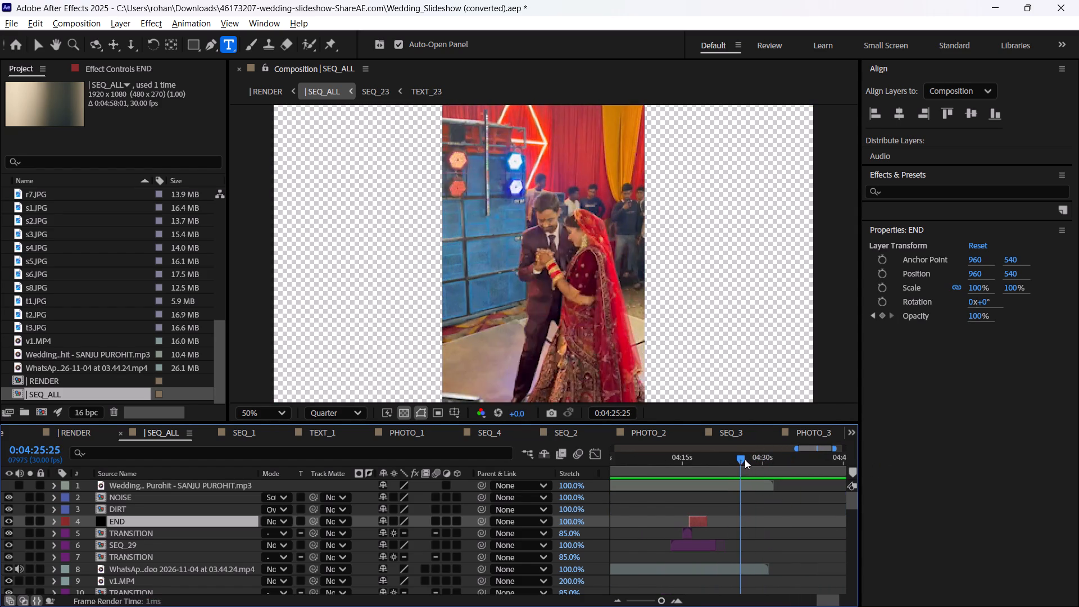
drag(745, 459, 750, 462)
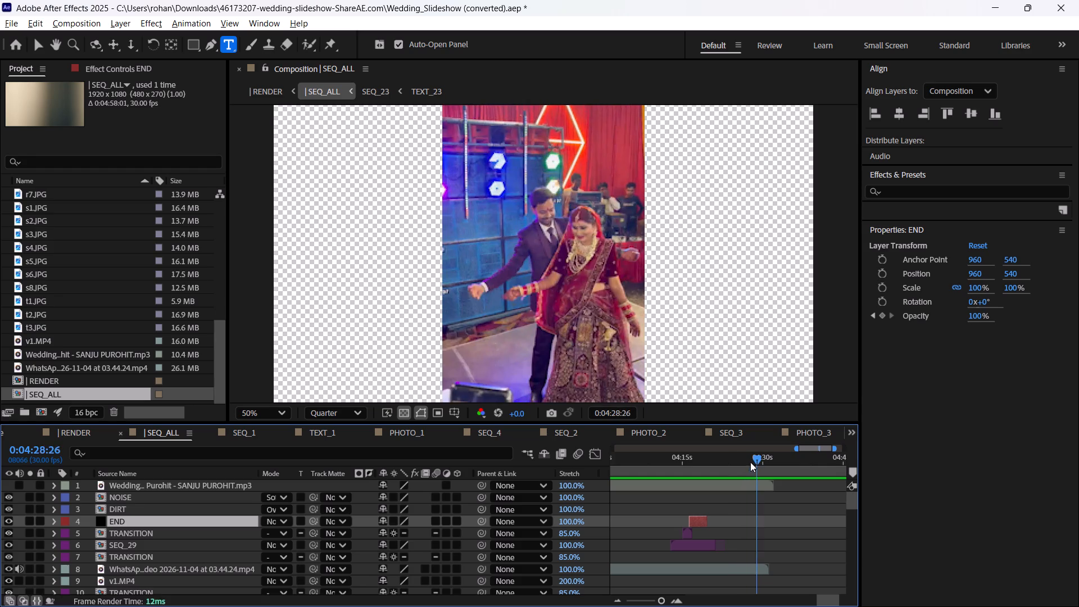
drag(750, 462, 726, 461)
drag(724, 456, 683, 464)
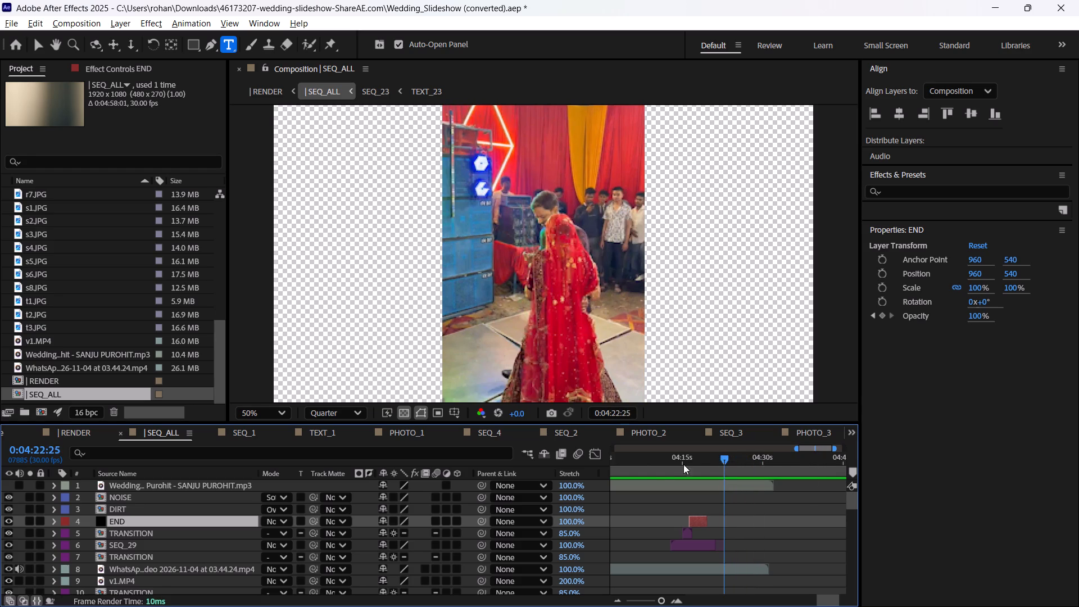
drag(683, 464, 844, 499)
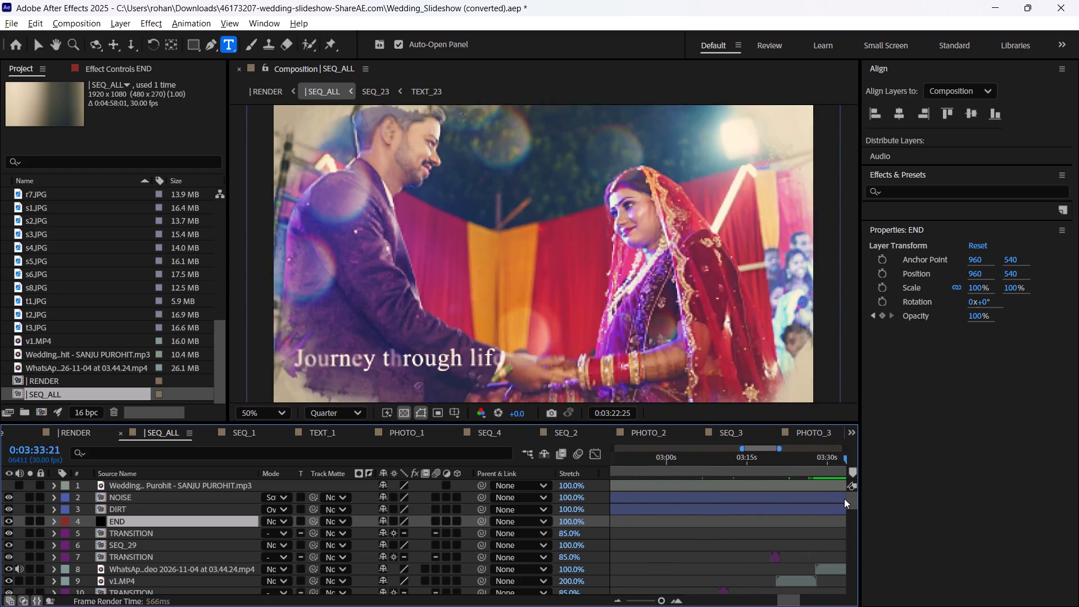
drag(844, 499, 736, 515)
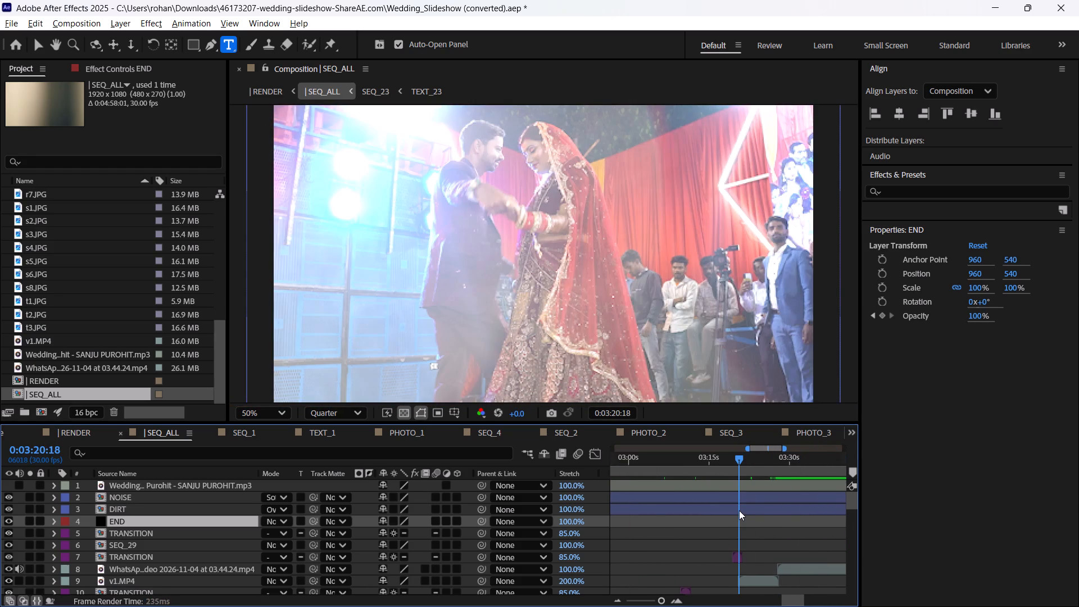
key(space)
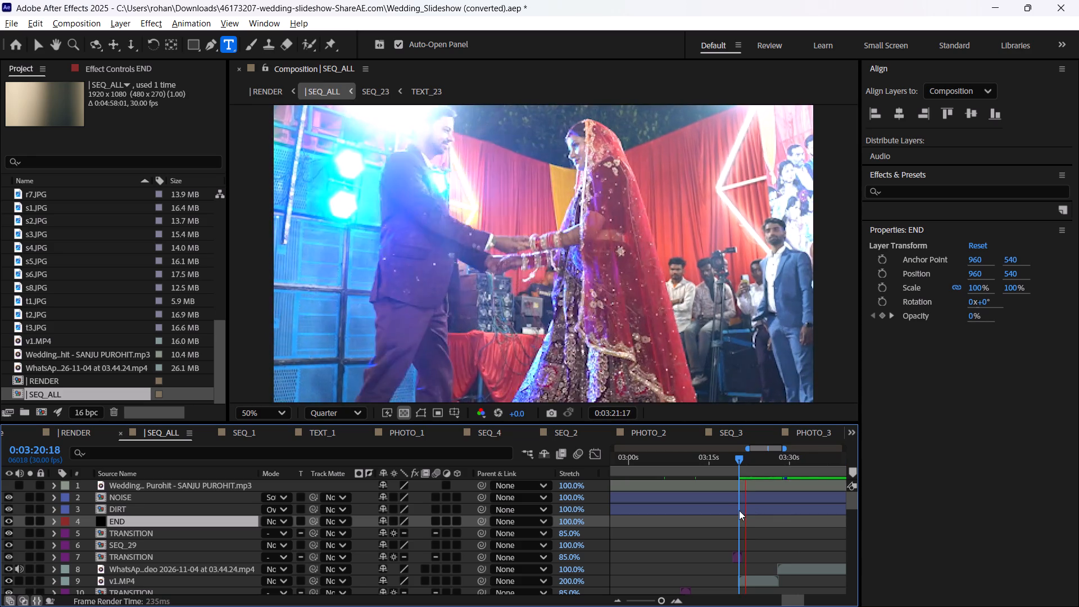
key(space)
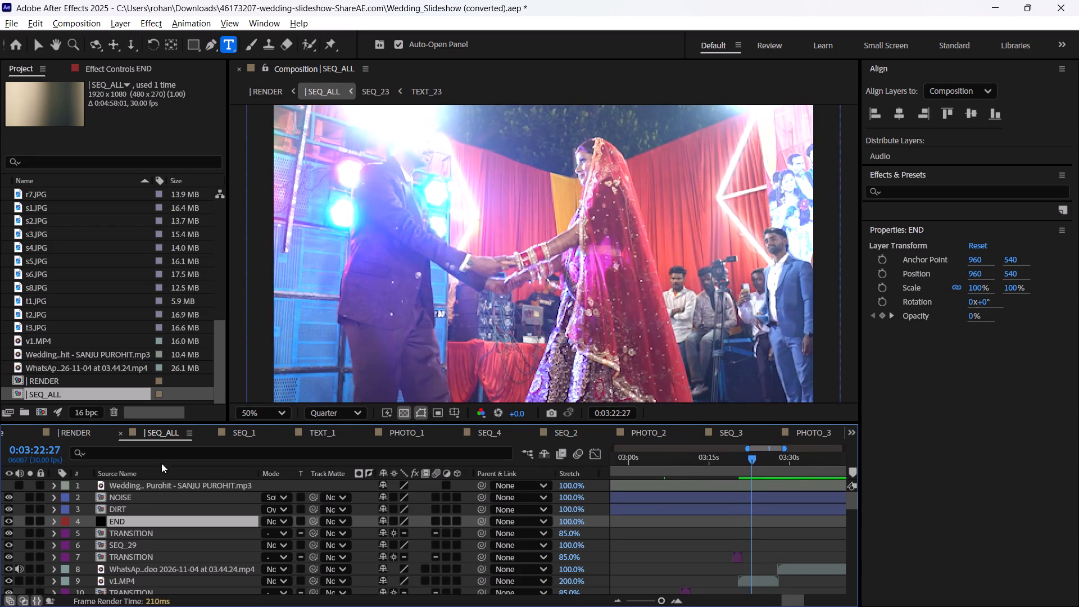
Turn on the audio of the Wedding Mashup 2026 music layer and play SEQ_ALL from 0:03:22:27 into the dance video.
click(20, 486)
key(space)
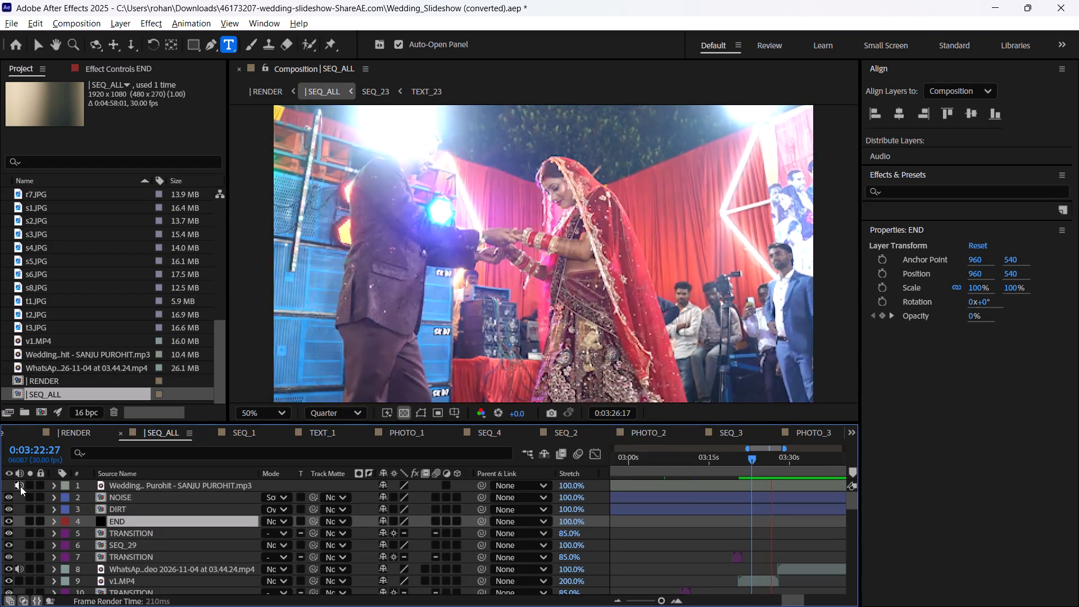
key(space)
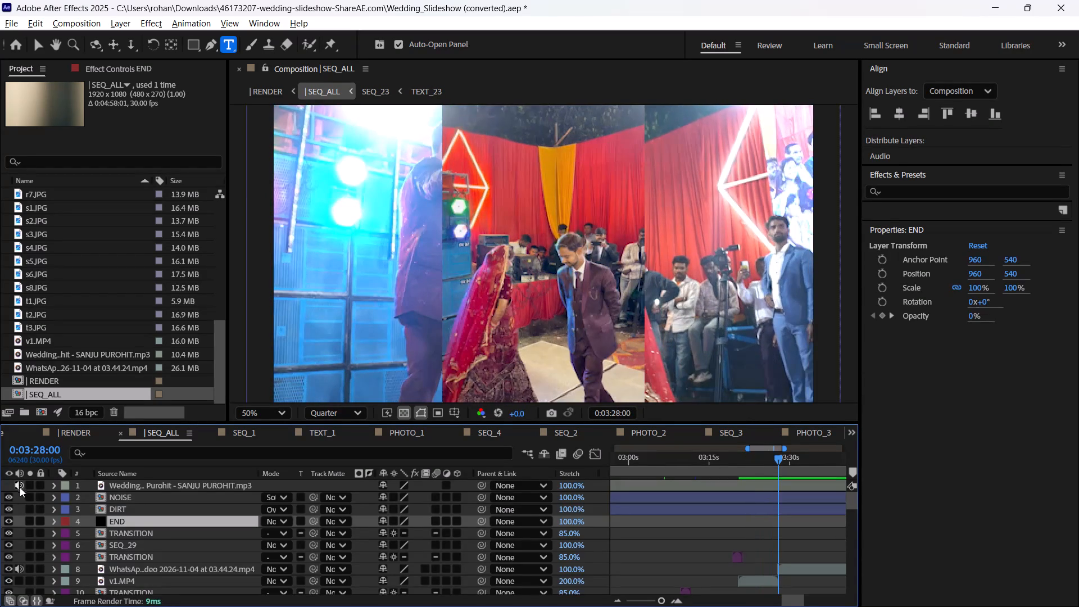
Move both Audio Levels keyframes of the Wedding Mashup 2026 music layer earlier, placing the first at about 0:03:30.
drag(783, 452, 863, 460)
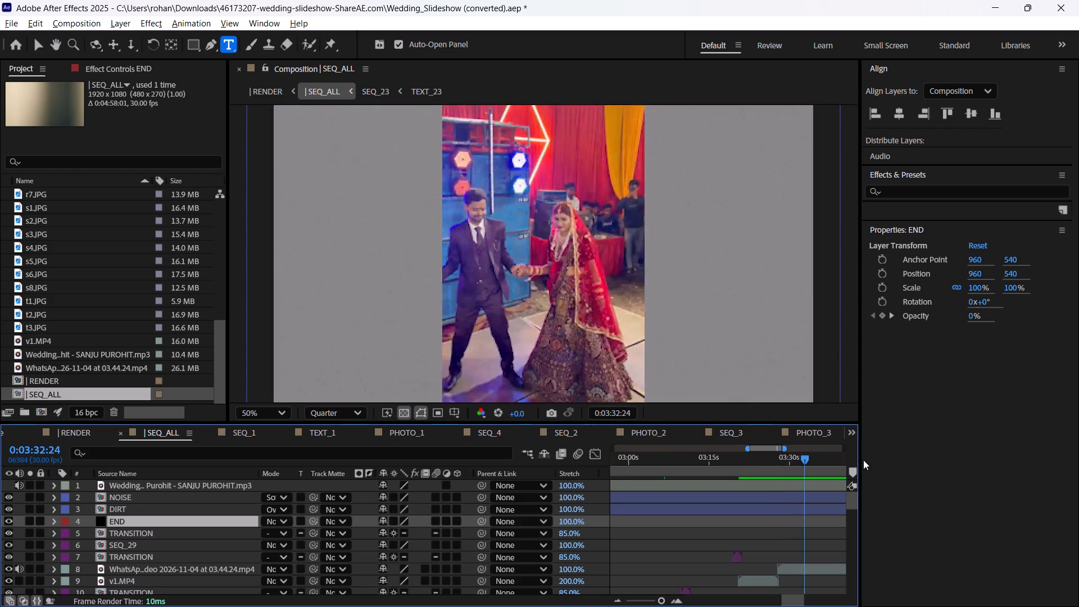
drag(863, 460, 611, 510)
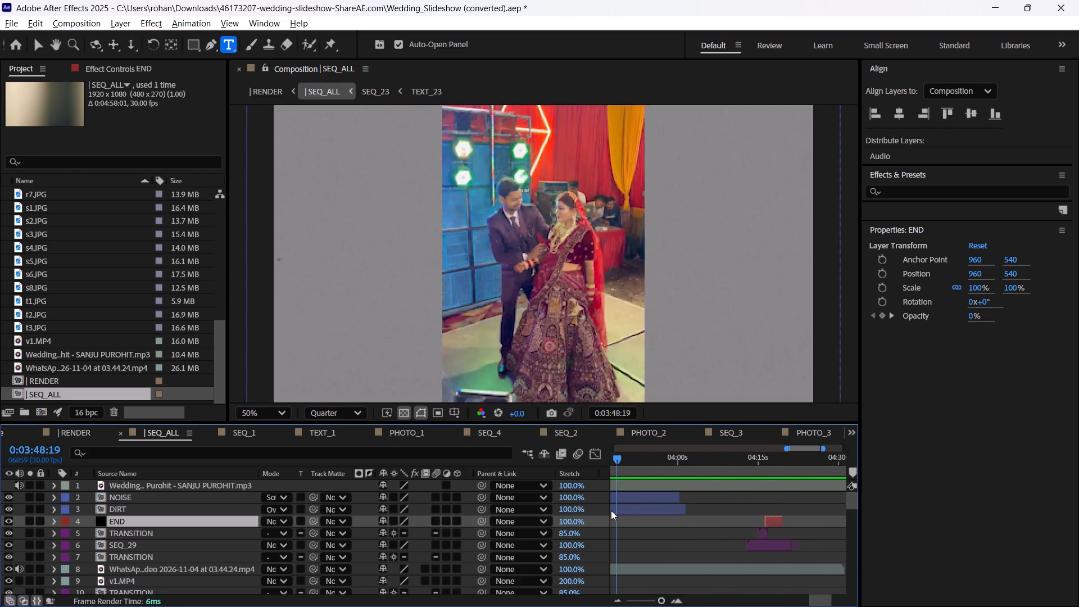
drag(611, 510, 623, 495)
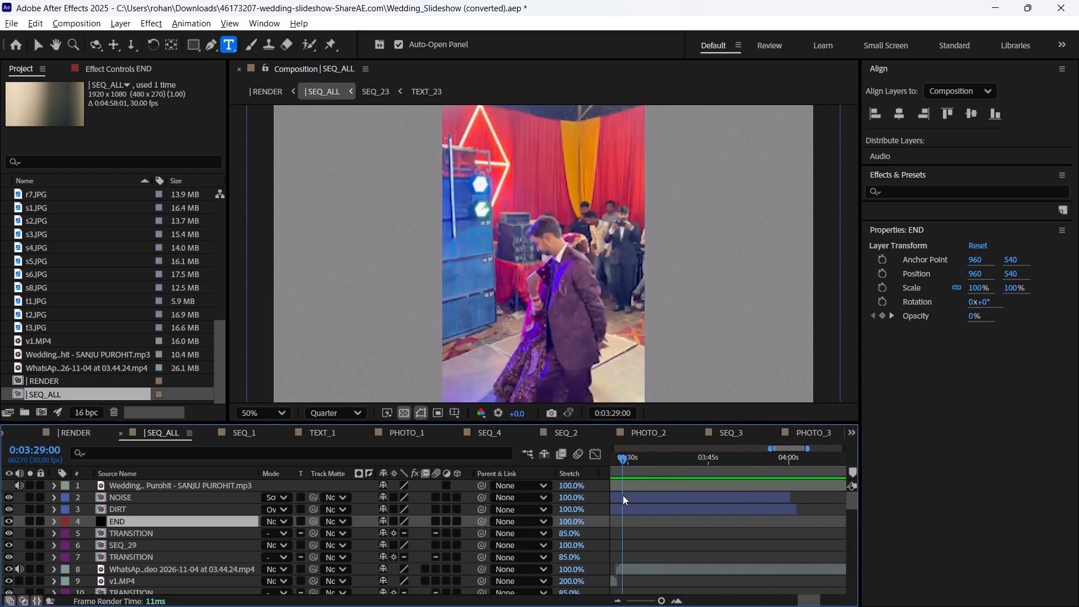
drag(623, 495, 629, 497)
scroll(681, 509, up, 3)
click(117, 490)
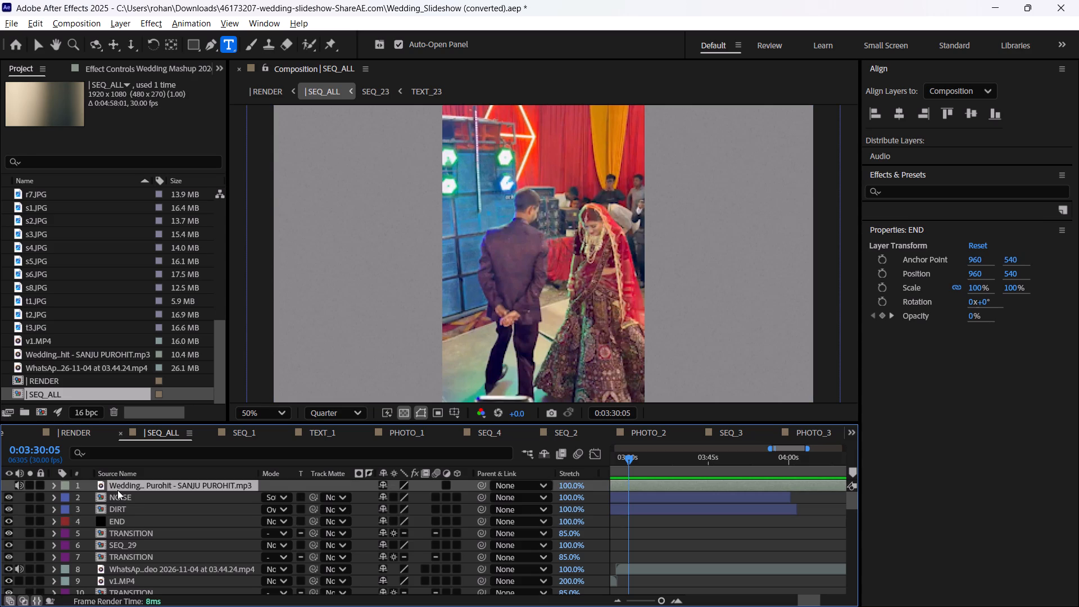
click(53, 486)
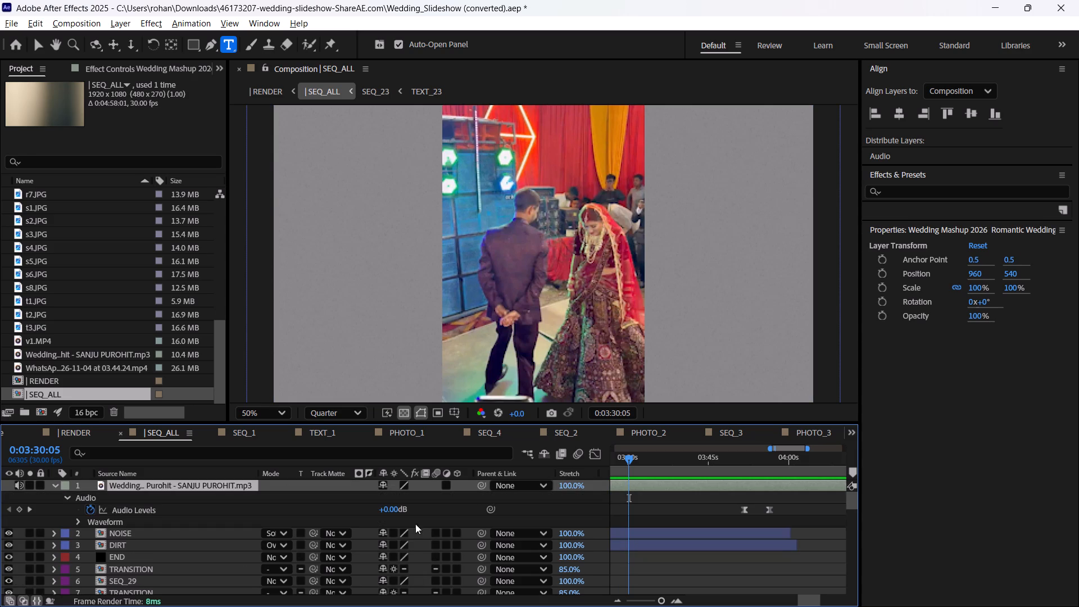
drag(790, 492, 733, 516)
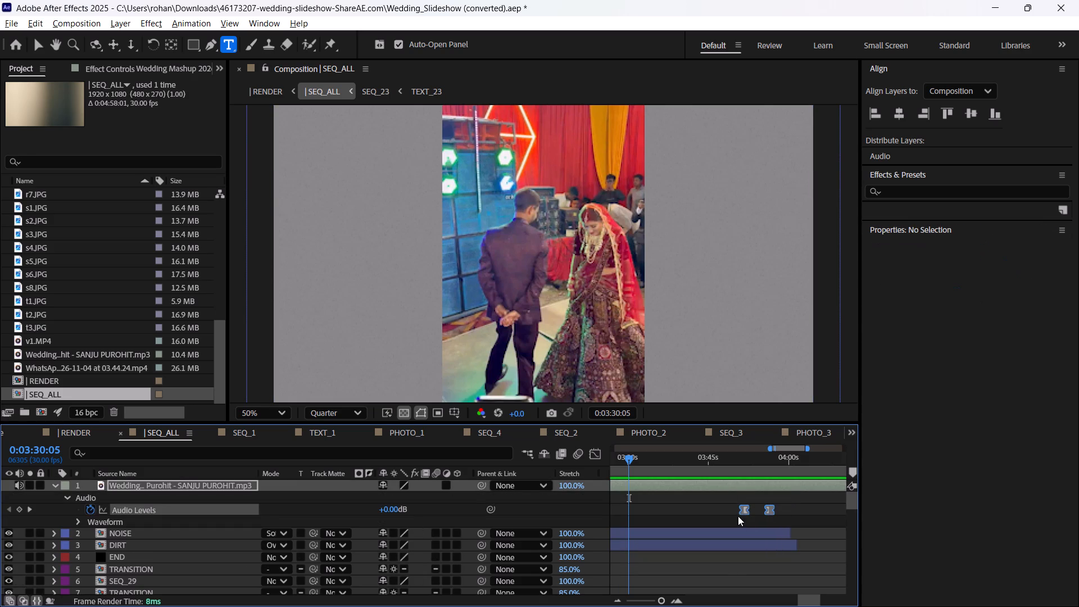
drag(746, 510, 633, 506)
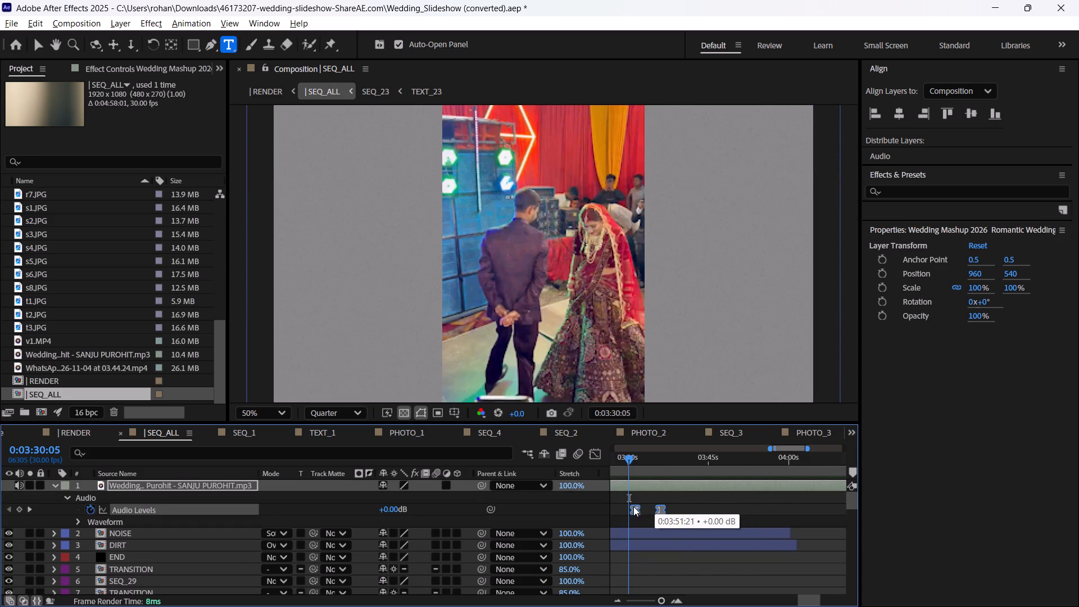
drag(633, 506, 631, 505)
Return to 0:03:24:00 in SEQ_ALL, during v1.MP4, to review the lead-in to the dance video.
drag(627, 457, 609, 455)
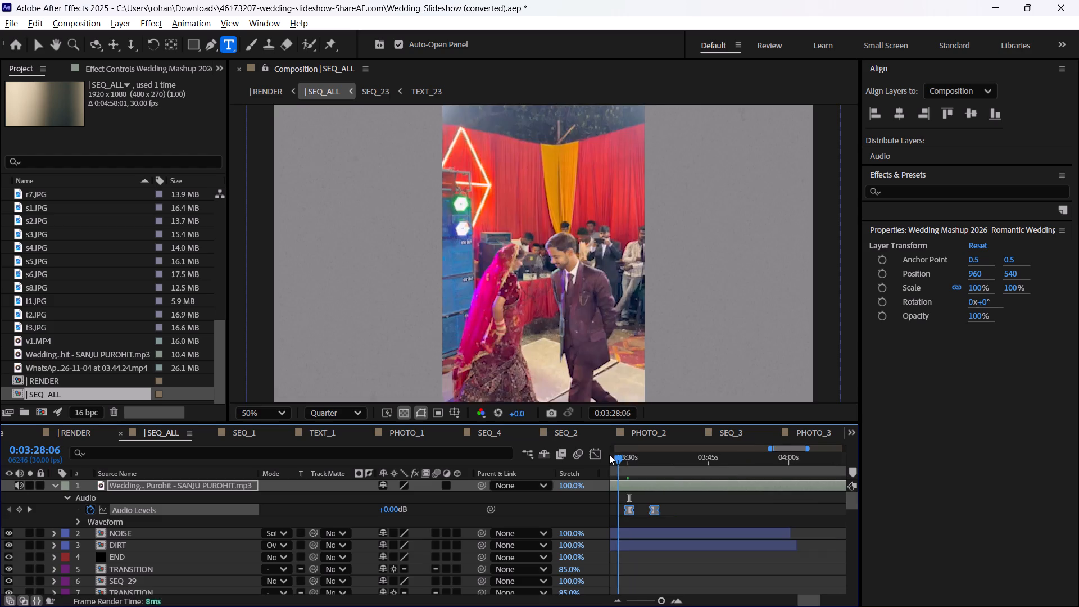
drag(609, 455, 635, 461)
scroll(674, 512, down, 2)
scroll(674, 512, up, 1)
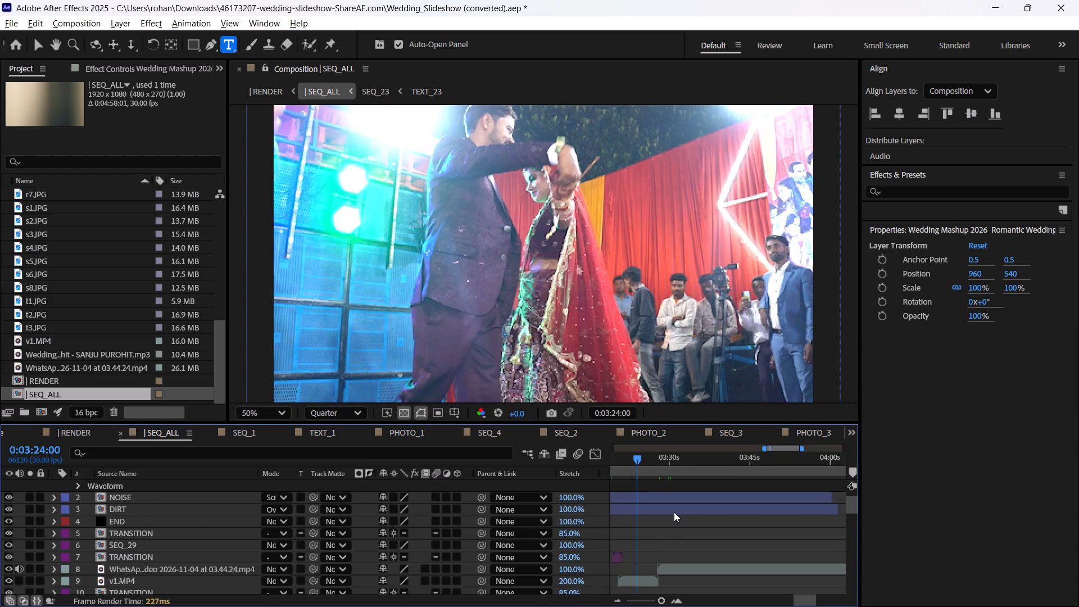
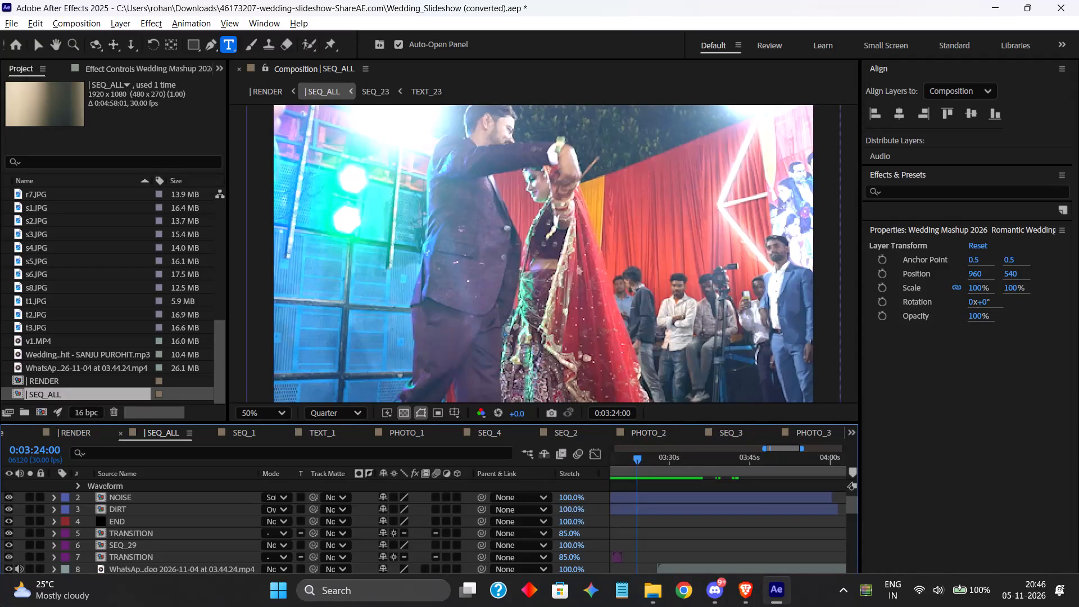
Play SEQ_ALL from 0:03:24:00 to review the end of v1.MP4 leading into the dance video.
key(space)
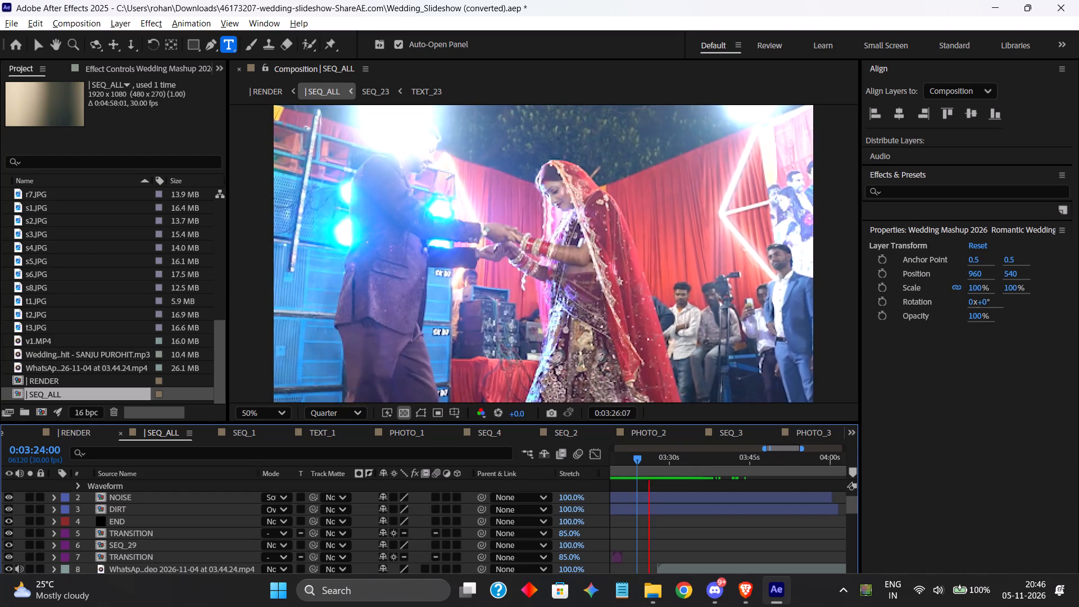
key(space)
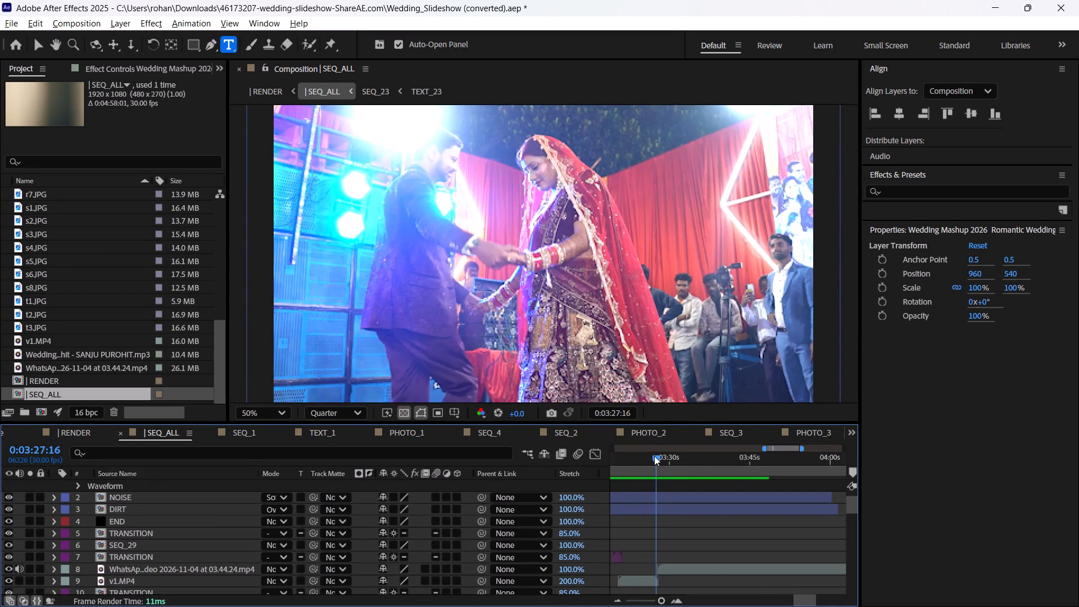
Move both Audio Levels keyframes of the Wedding Mashup 2026 music layer earlier, the first to about 0:03:24, and play the dance video's opening.
scroll(716, 517, up, 1)
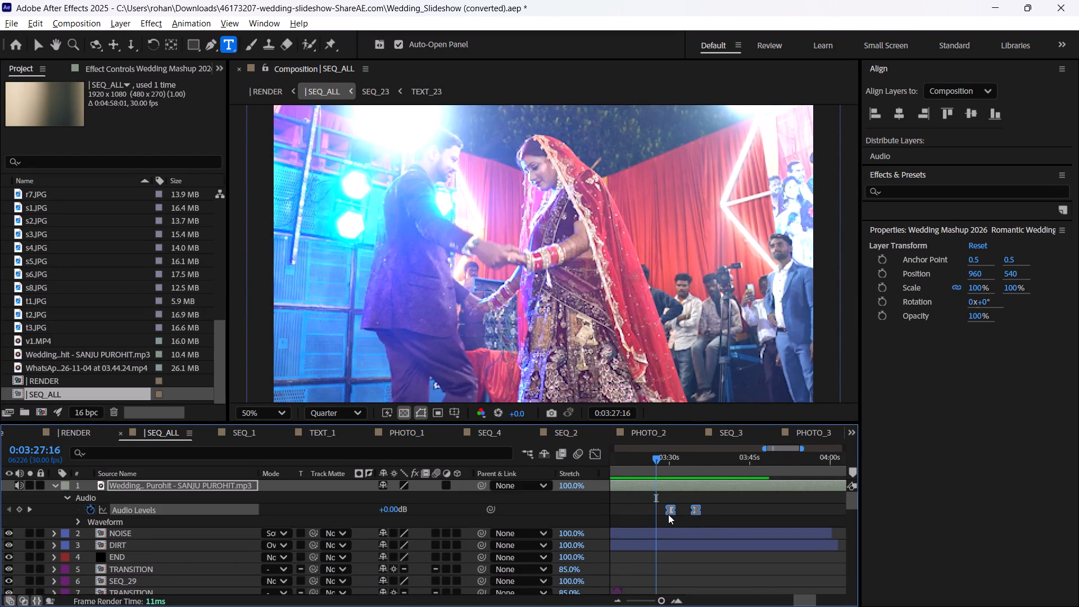
drag(670, 510, 641, 506)
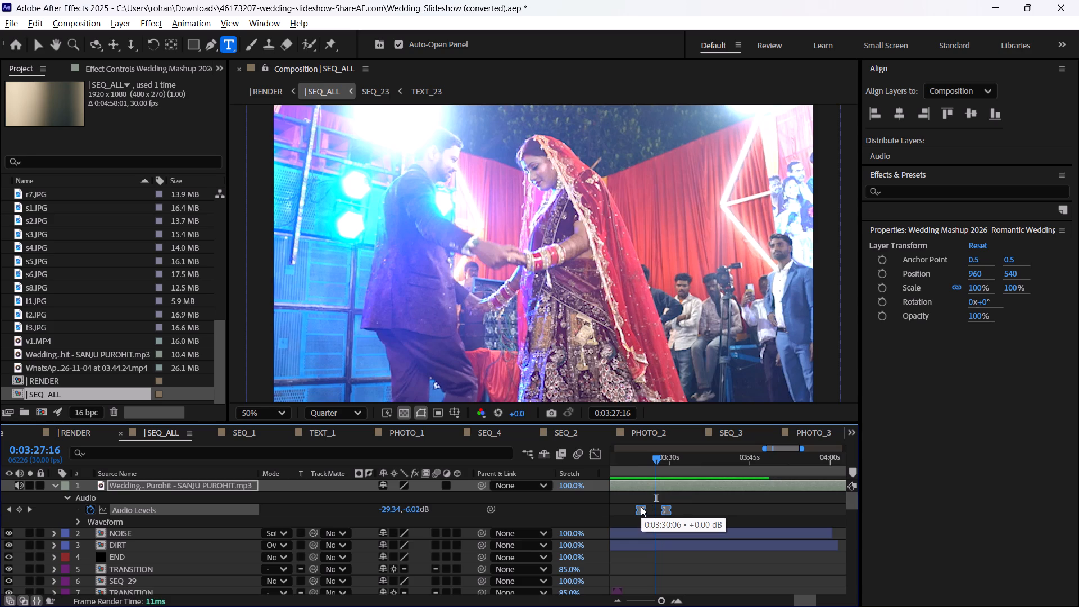
drag(641, 506, 636, 505)
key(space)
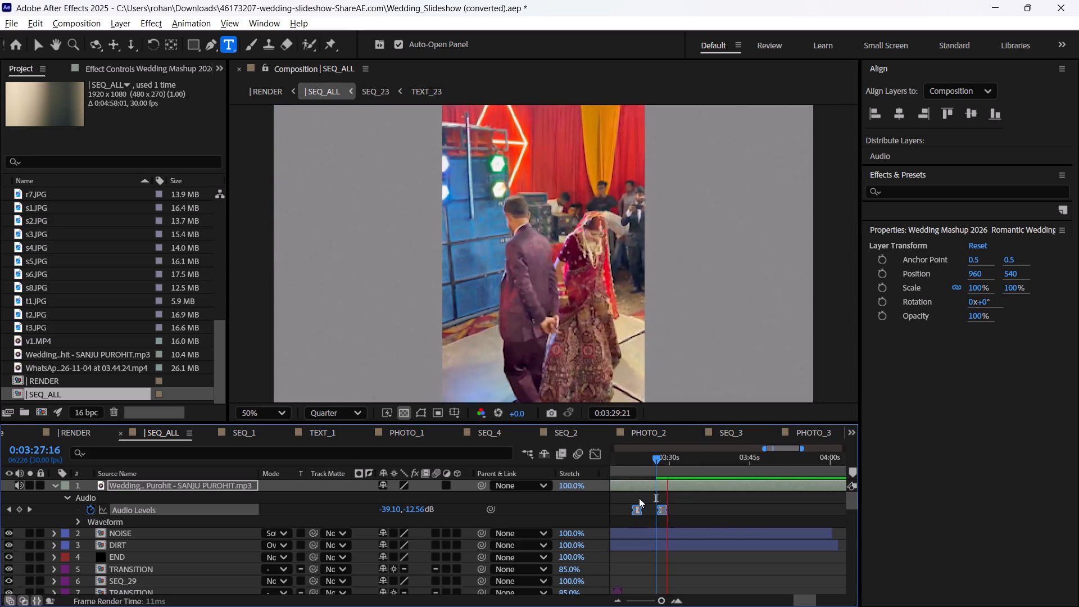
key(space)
Shift the WhatsApp dance video layer slightly later in SEQ_ALL, leaving a small gap after v1.MP4.
scroll(697, 508, down, 2)
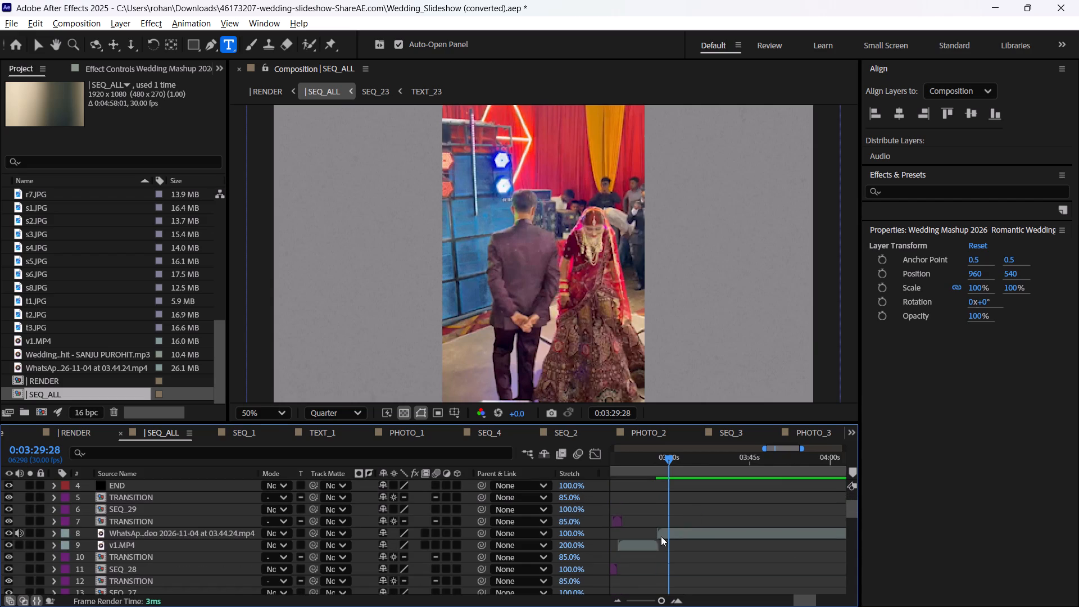
click(665, 533)
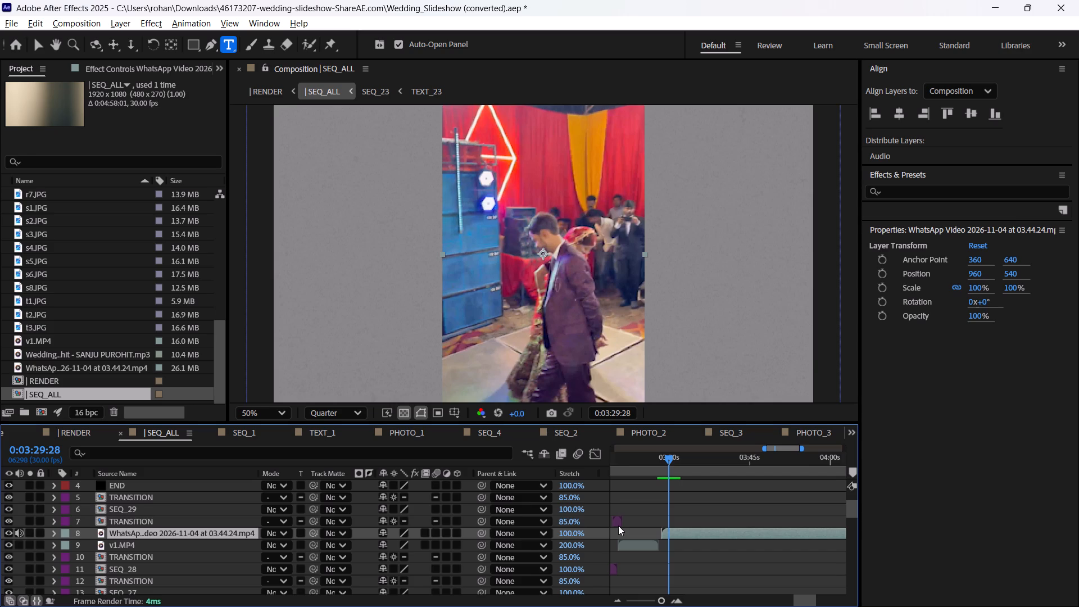
Duplicate the TRANSITION layer directly above the WhatsApp dance video layer in SEQ_ALL.
click(618, 526)
key(ctrl+d)
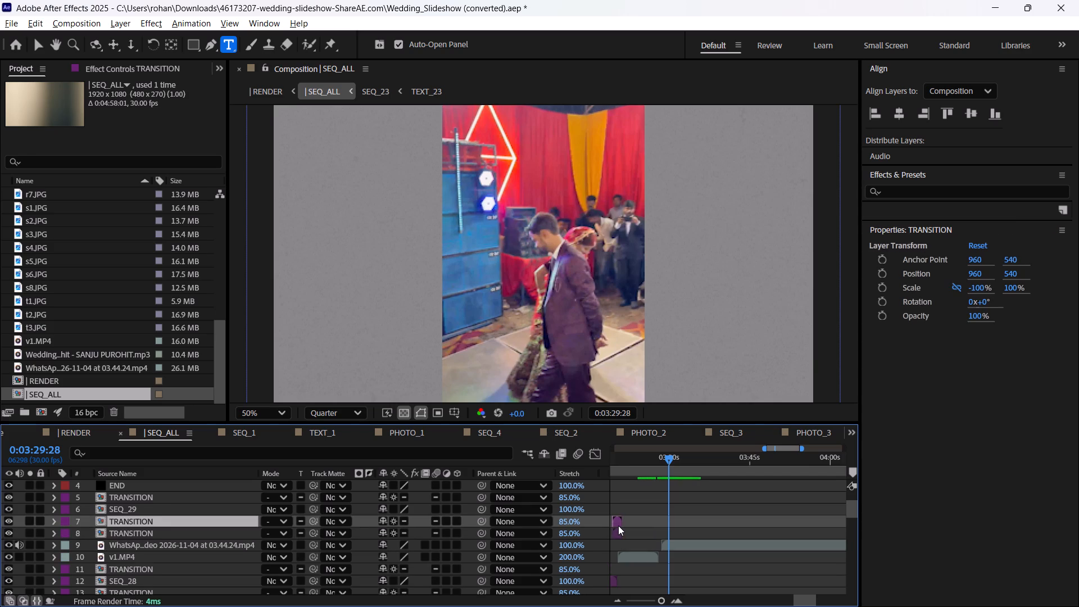
Move the duplicate TRANSITION layer onto the cut between v1.MP4 and the WhatsApp dance video, at about 0:03:28, and scrub across it.
drag(618, 532, 663, 541)
drag(659, 460, 658, 460)
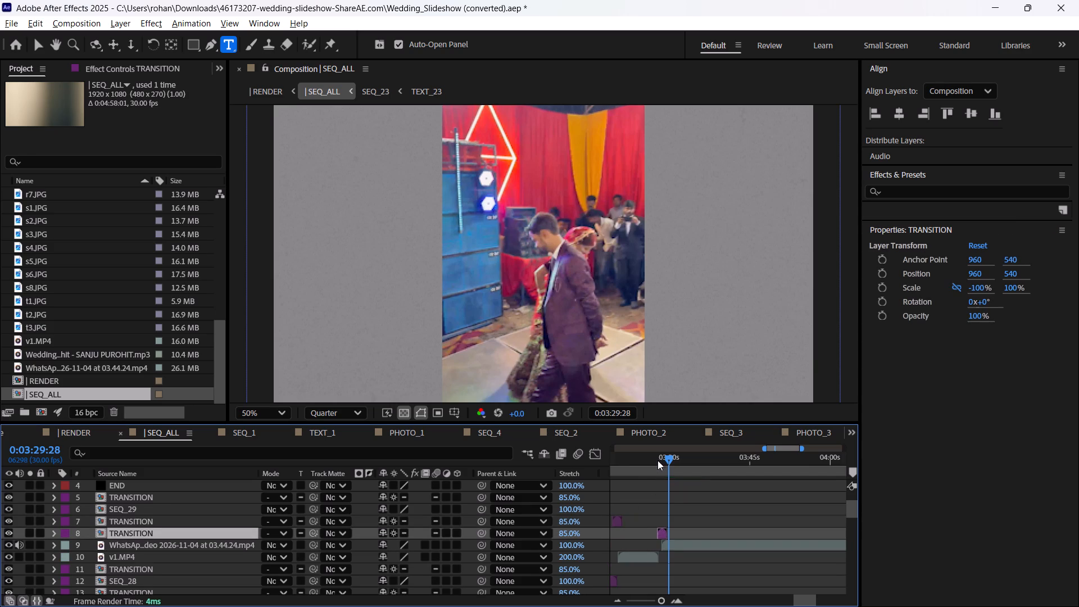
drag(658, 460, 663, 464)
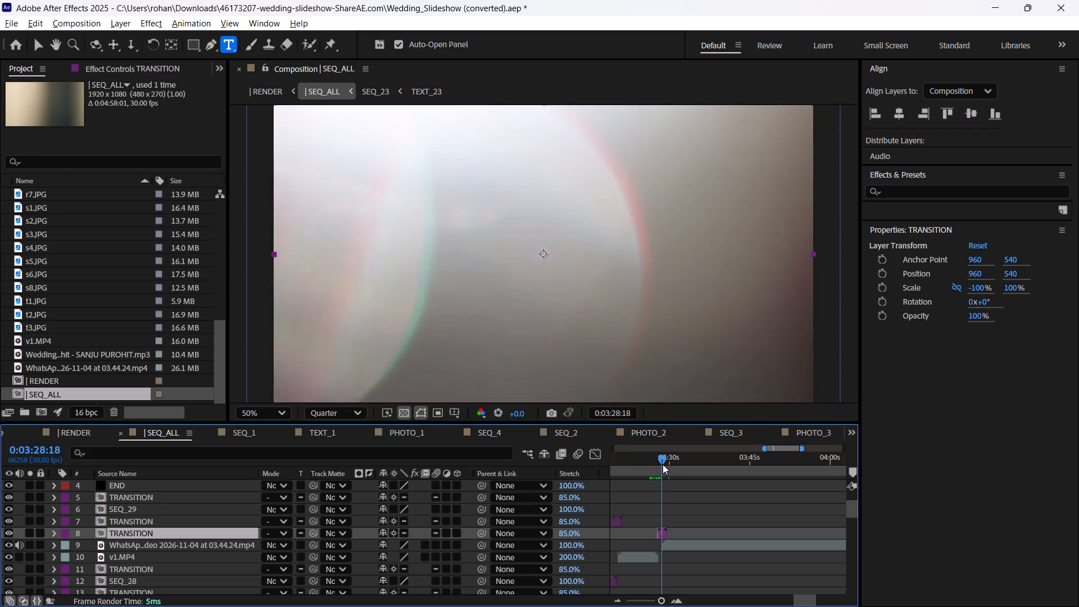
drag(663, 464, 664, 465)
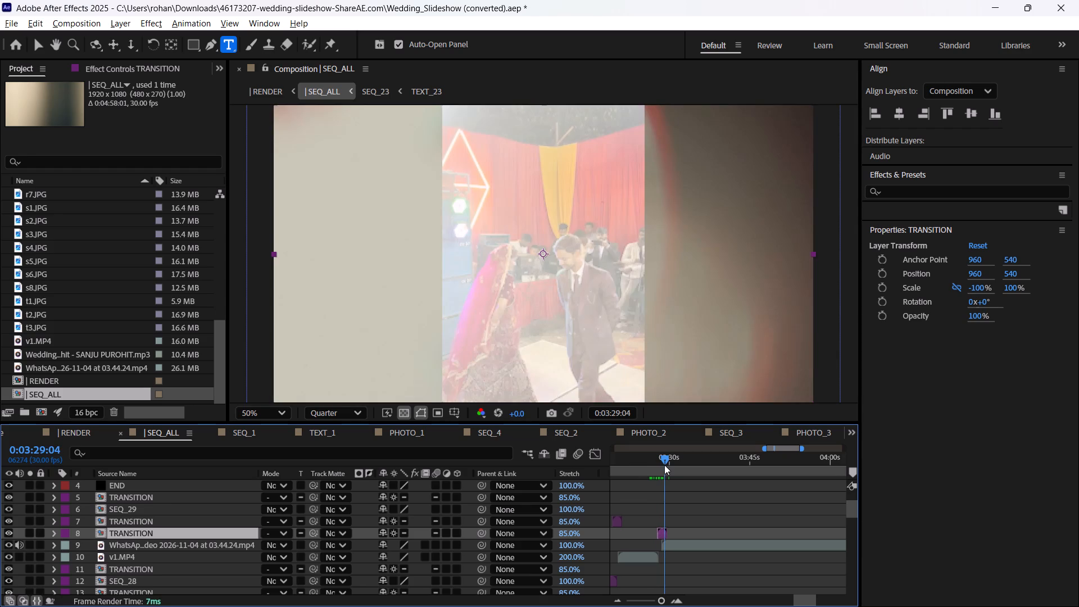
drag(664, 465, 654, 465)
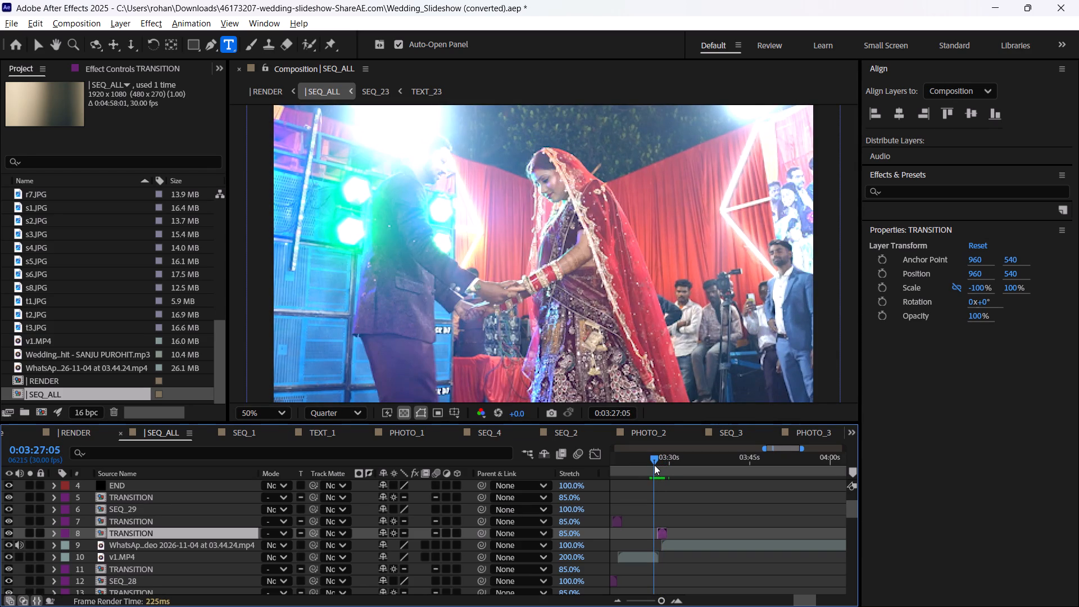
Play SEQ_ALL from 0:03:27:05 across the new transition and on into the dance video, checking the picture and sound.
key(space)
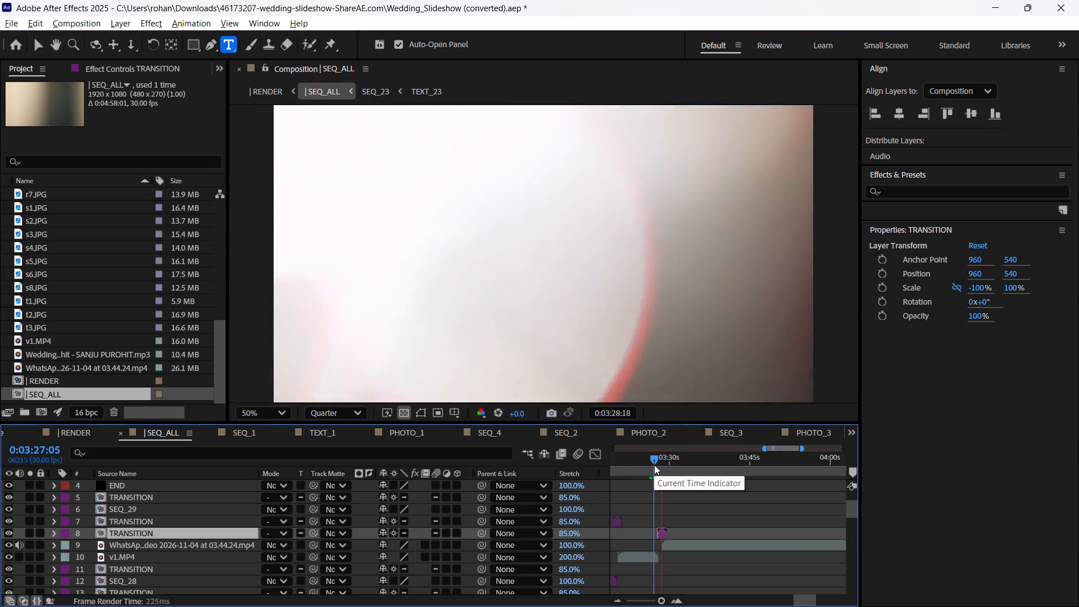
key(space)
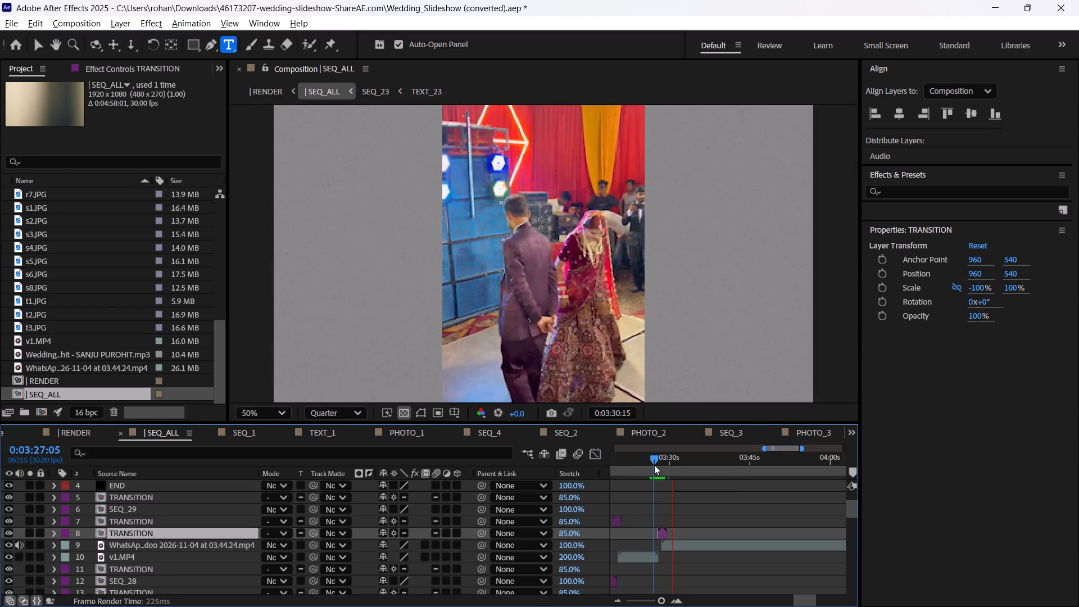
scroll(670, 515, up, 2)
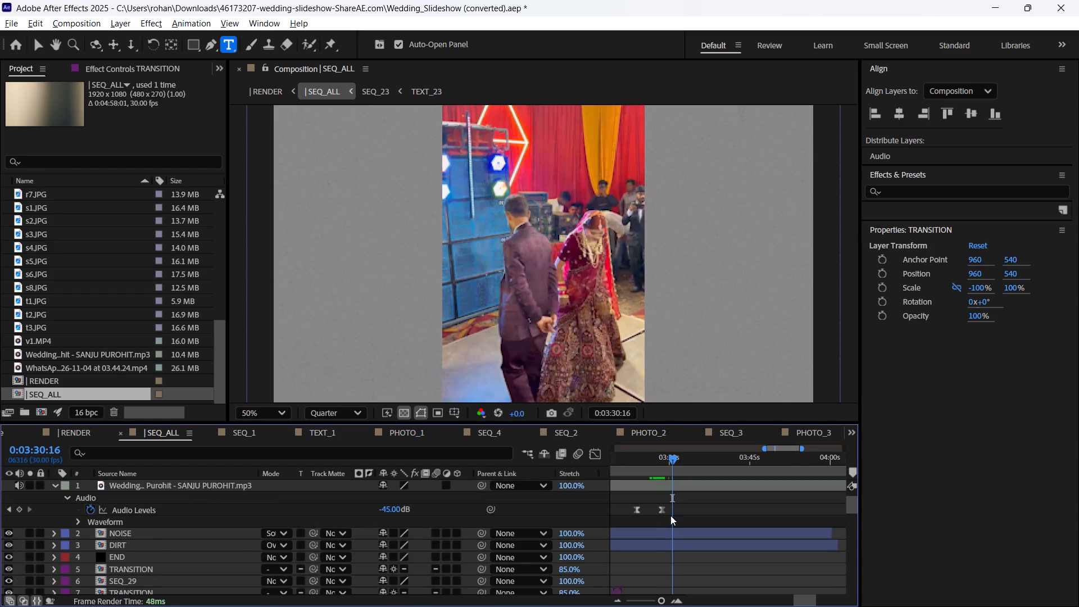
scroll(675, 504, down, 4)
scroll(675, 504, up, 1)
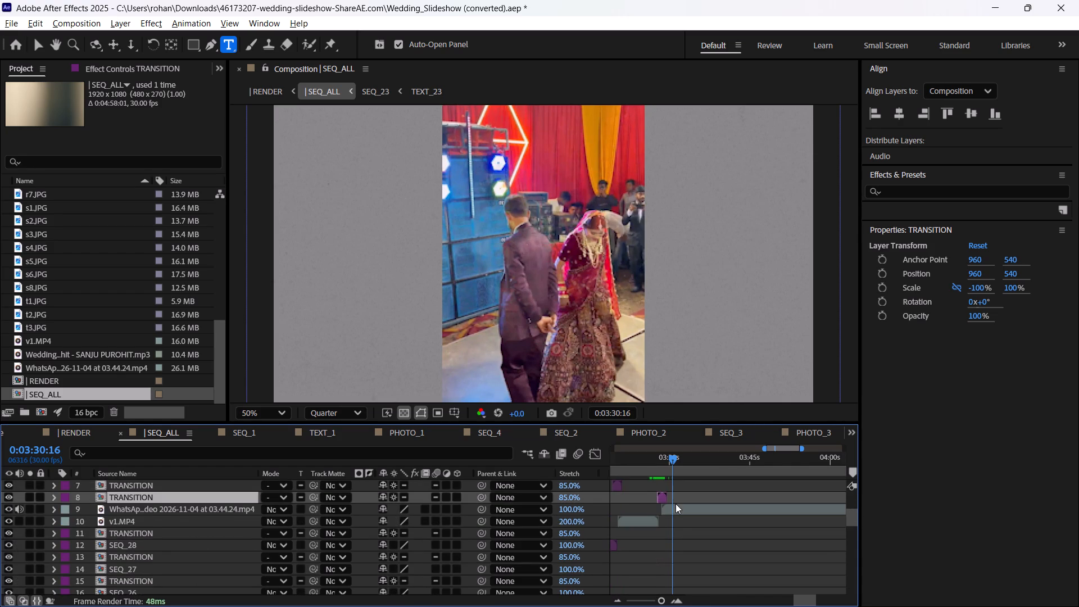
scroll(675, 504, up, 4)
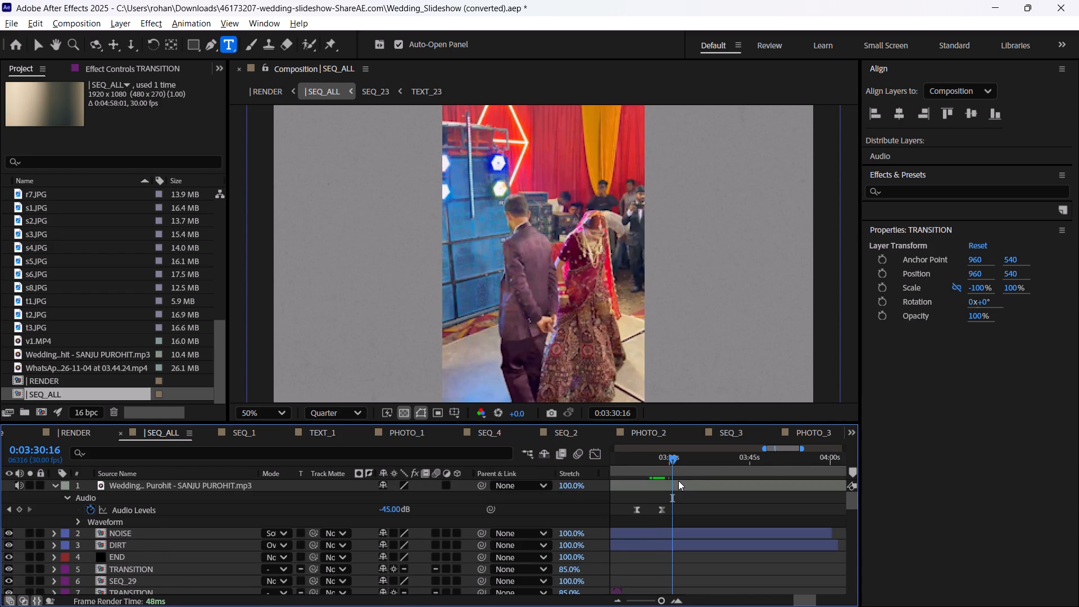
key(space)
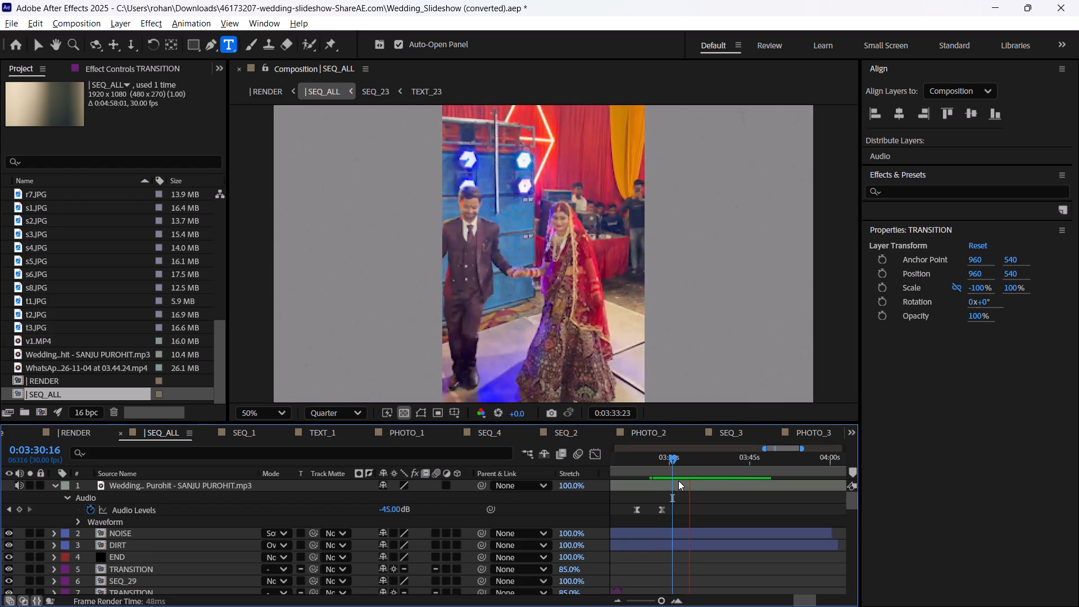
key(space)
Mute the audio of the WhatsApp dance video layer in SEQ_ALL.
scroll(673, 483, down, 1)
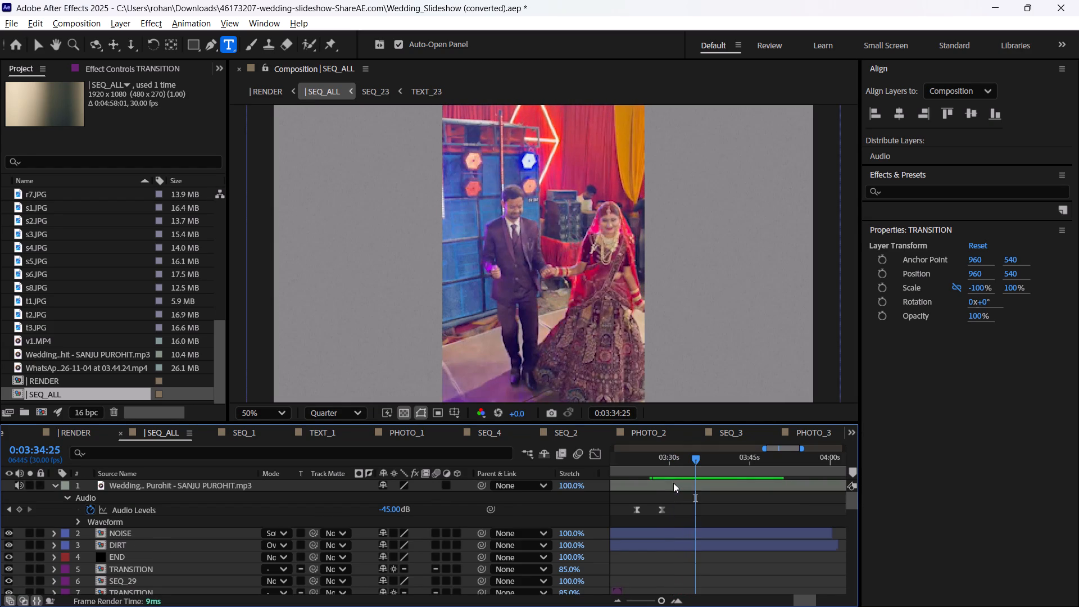
scroll(673, 483, down, 2)
click(681, 511)
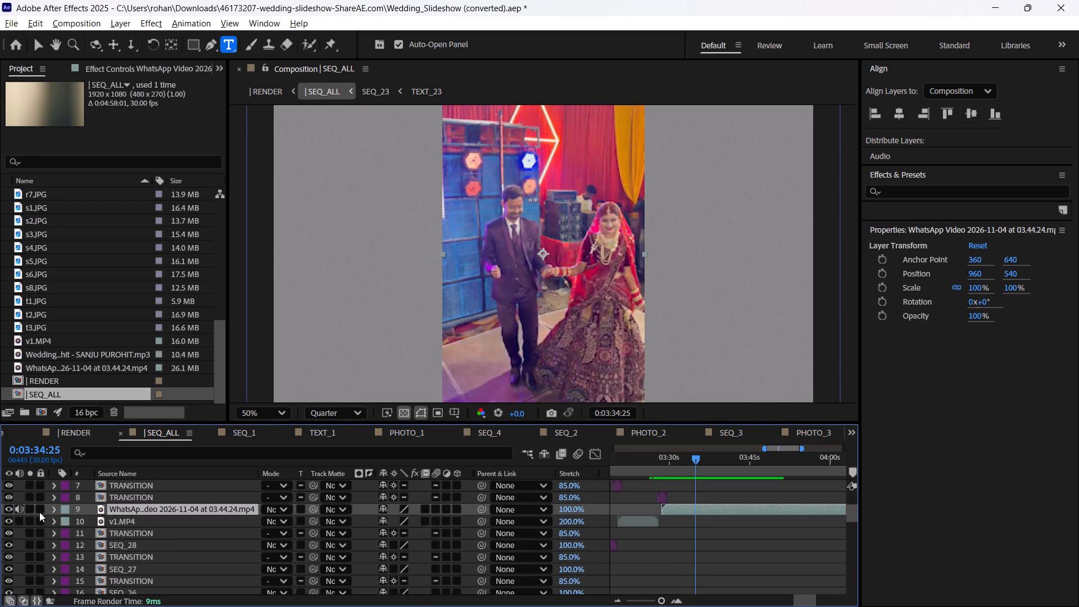
click(17, 510)
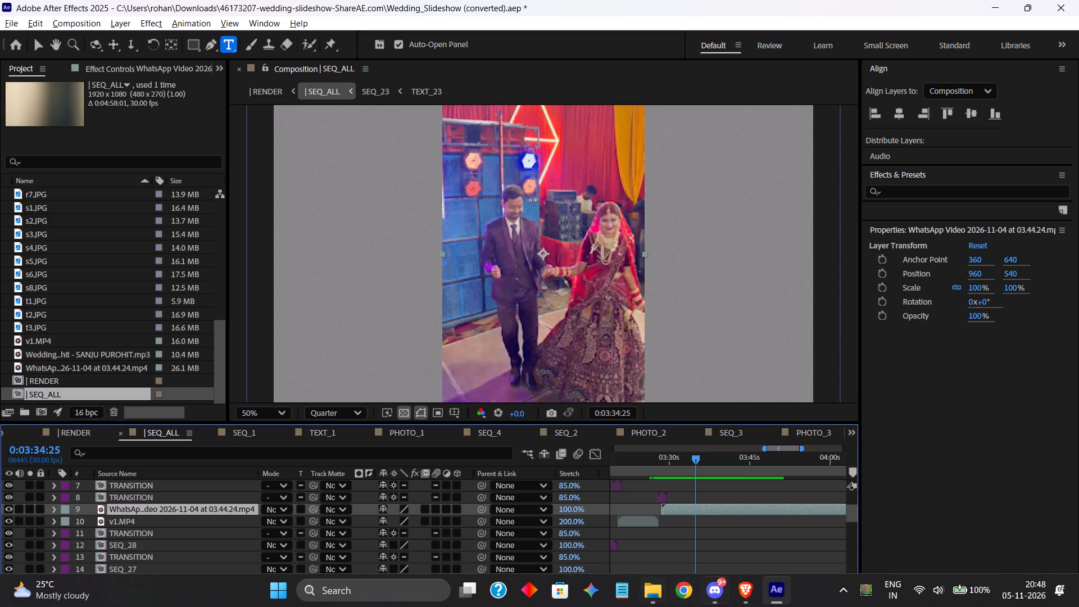